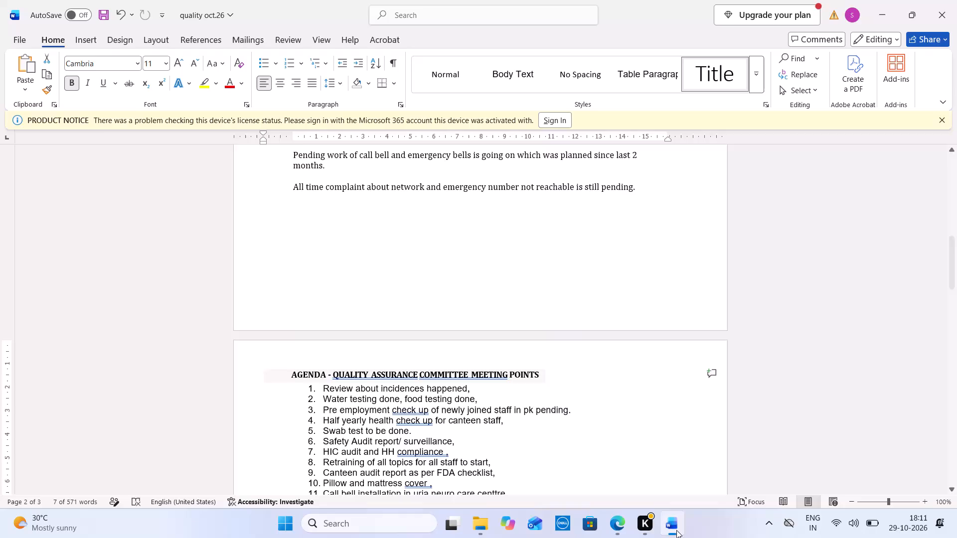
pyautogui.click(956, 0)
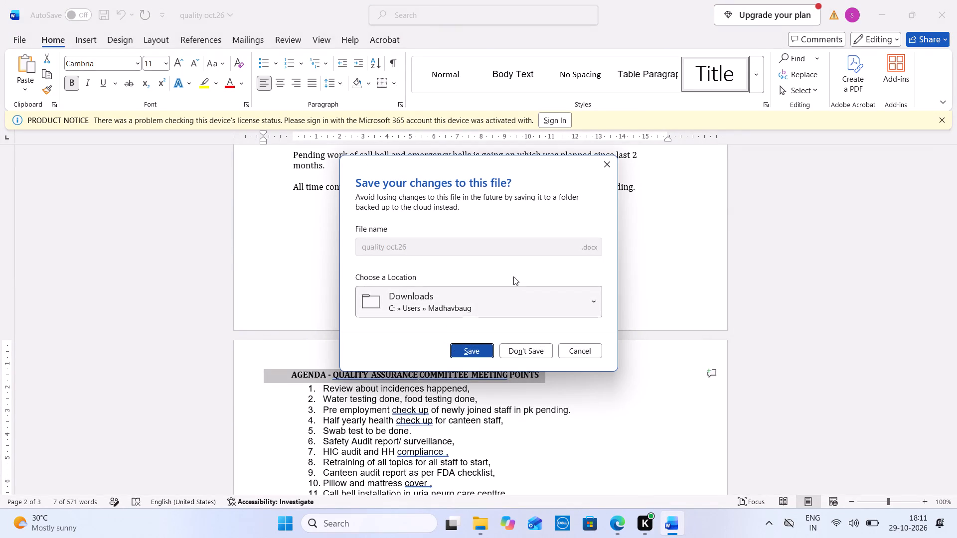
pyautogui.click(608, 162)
# Delete the blank lines between the numbered agenda list and the points-discussed table.
pyautogui.click(370, 410)
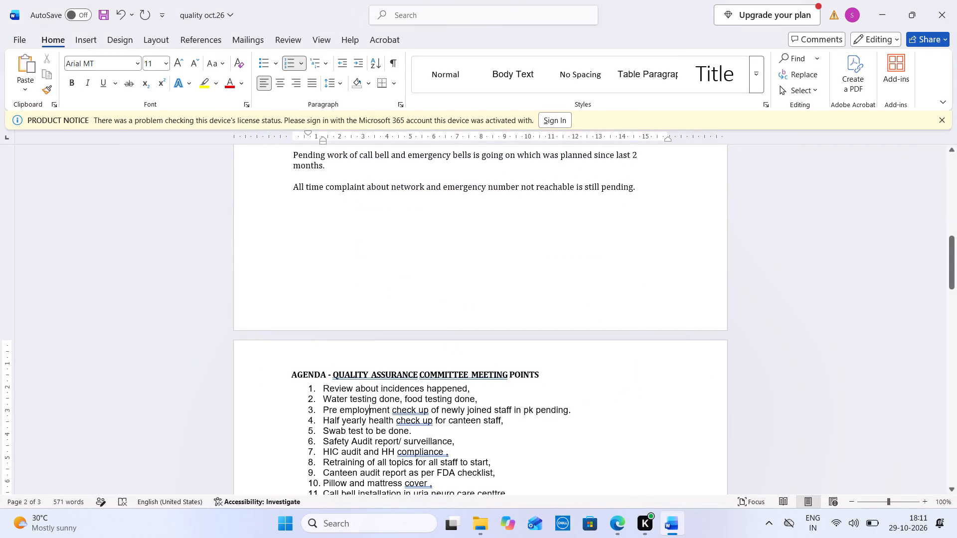
pyautogui.press('Down')
pyautogui.press('Down')
pyautogui.press('Down')
pyautogui.press('Down')
pyautogui.press('Down')
pyautogui.press('Down')
pyautogui.press('Down')
pyautogui.press('Down')
pyautogui.press('Down')
pyautogui.press('Down')
pyautogui.press('Down')
pyautogui.press('Down')
pyautogui.press('Down')
pyautogui.press('Down')
pyautogui.press('Down')
pyautogui.press('Down')
pyautogui.press('Down')
pyautogui.press('Down')
pyautogui.press('Down')
pyautogui.press('Down')
pyautogui.press('Down')
pyautogui.press('Down')
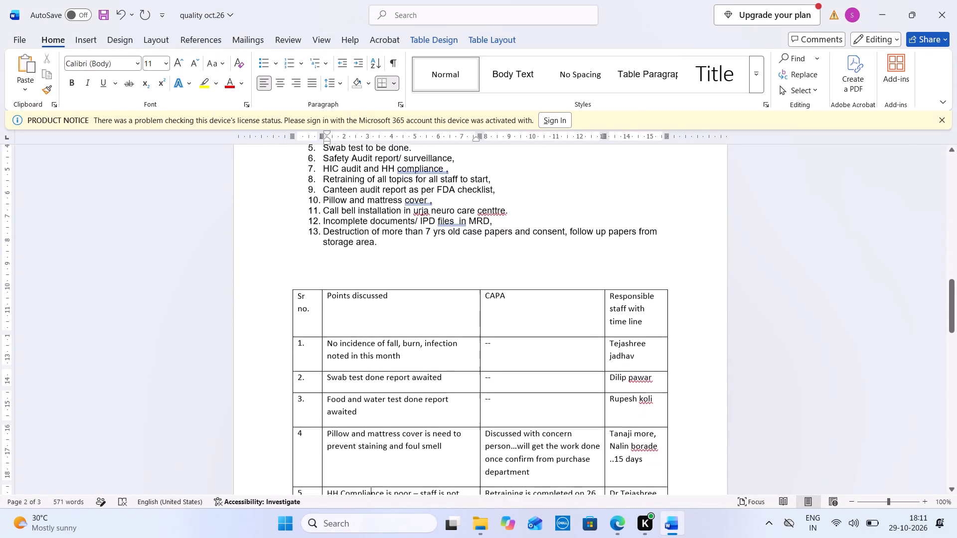
pyautogui.press('Down')
pyautogui.press('Down')
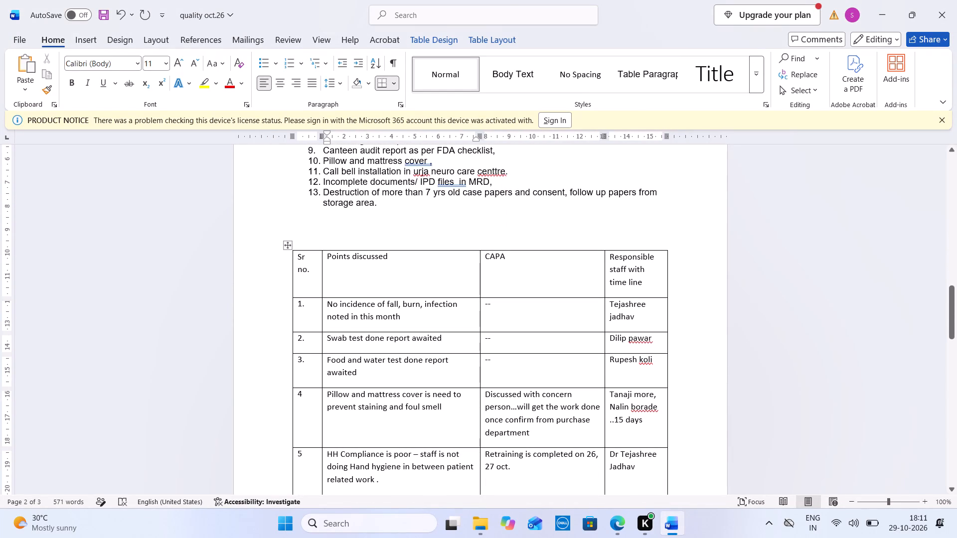
pyautogui.click(309, 245)
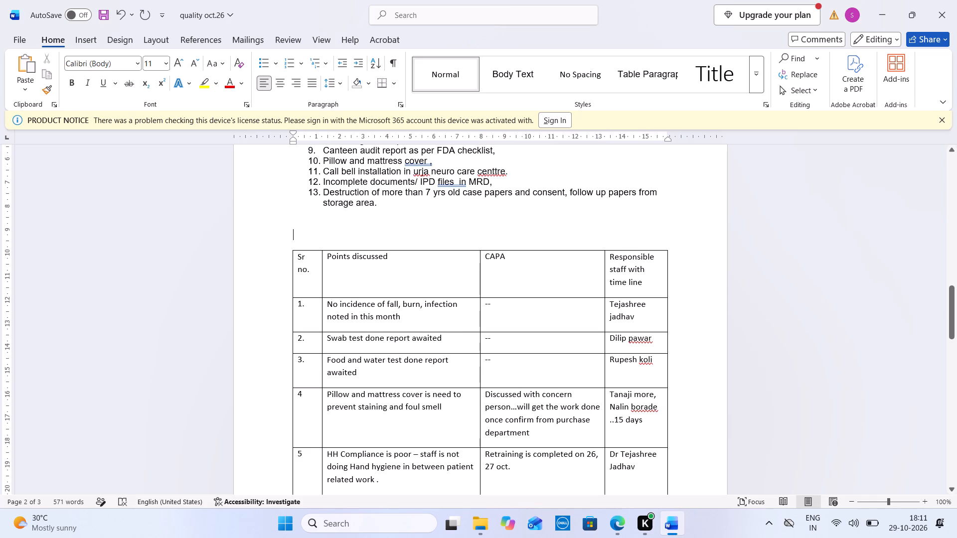
pyautogui.press('BackSpace')
pyautogui.press('BackSpace')
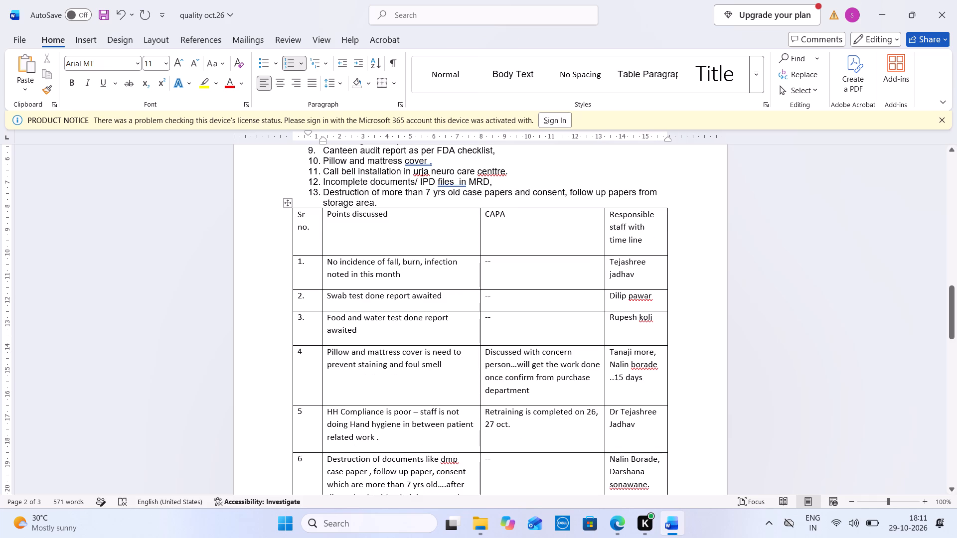
# Widen the Sr no. column outward into the page margin so its heading fits on one line.
pyautogui.click(291, 227)
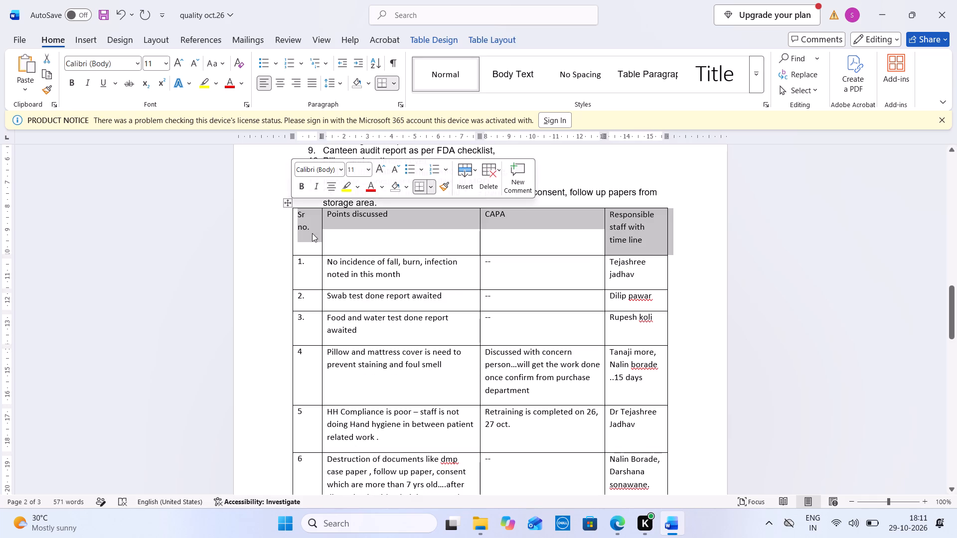
pyautogui.click(338, 246)
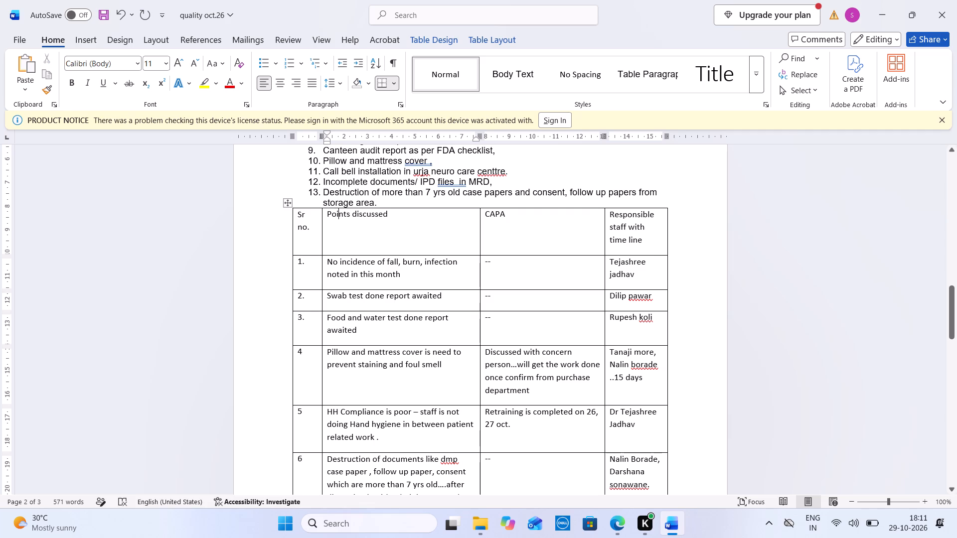
pyautogui.moveTo(292, 218); pyautogui.dragTo(261, 216)
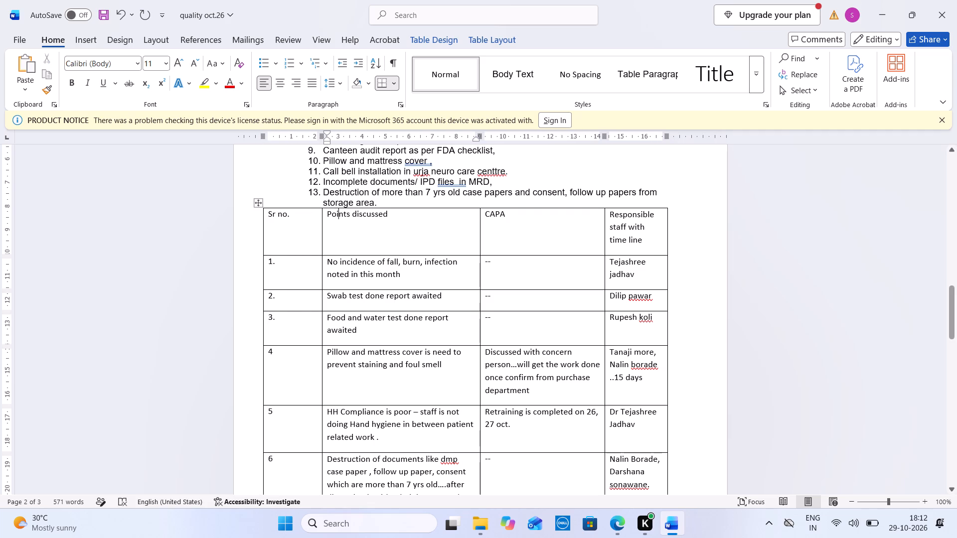
# Centre the table's header row text horizontally and vertically and make it bold.
pyautogui.moveTo(267, 216); pyautogui.dragTo(640, 252)
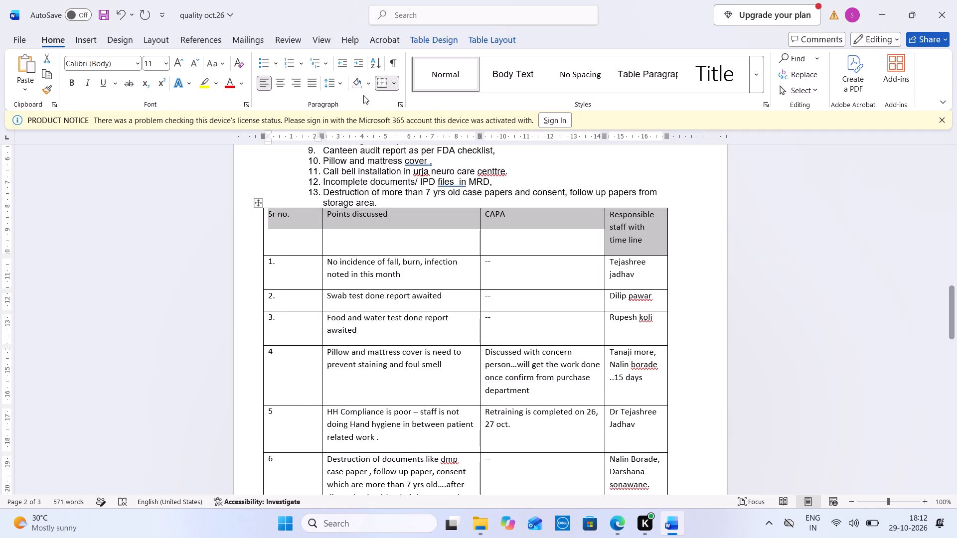
pyautogui.click(282, 82)
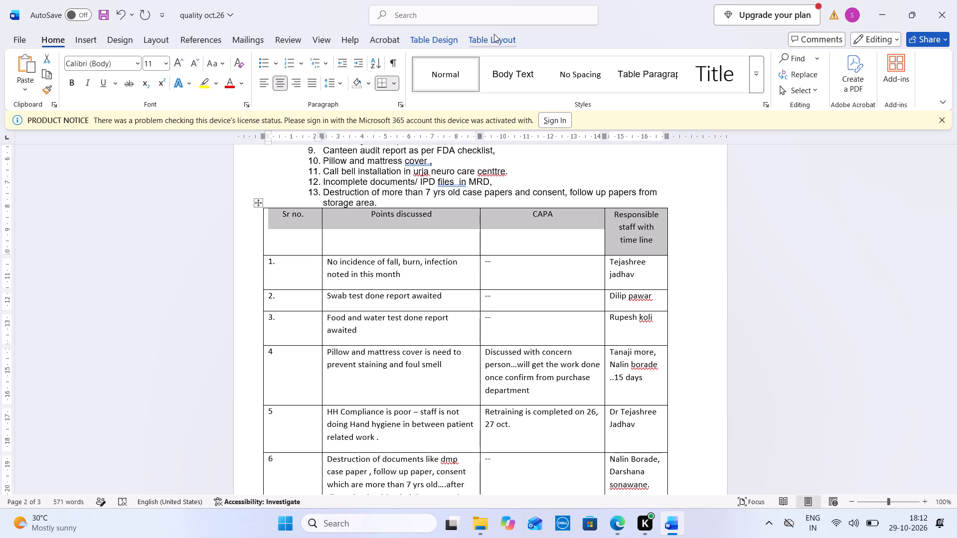
pyautogui.click(494, 34)
pyautogui.click(693, 70)
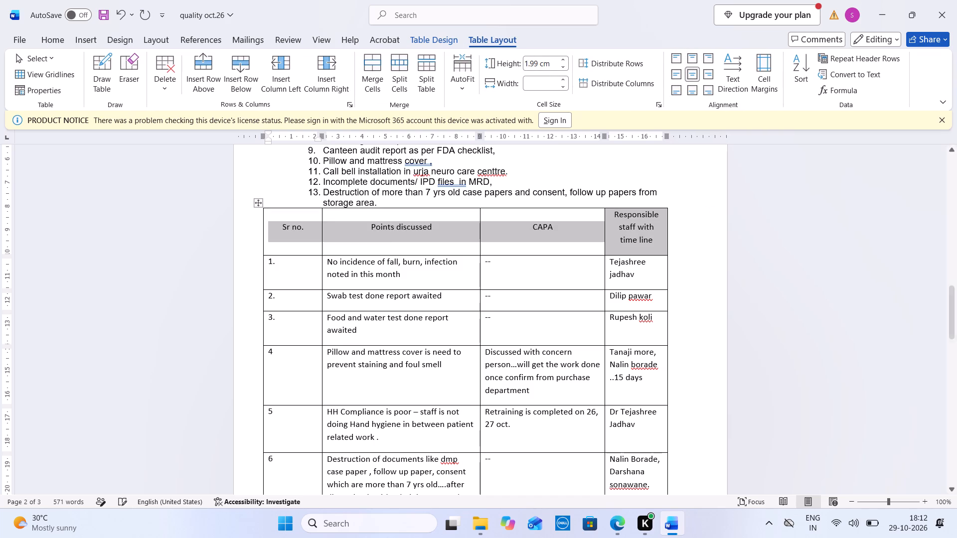
pyautogui.click(48, 34)
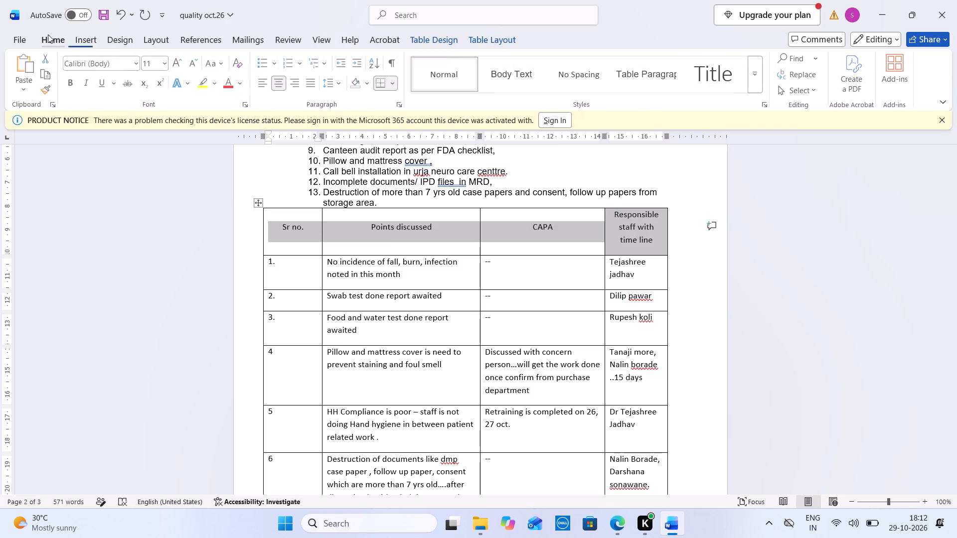
pyautogui.click(68, 85)
pyautogui.click(501, 308)
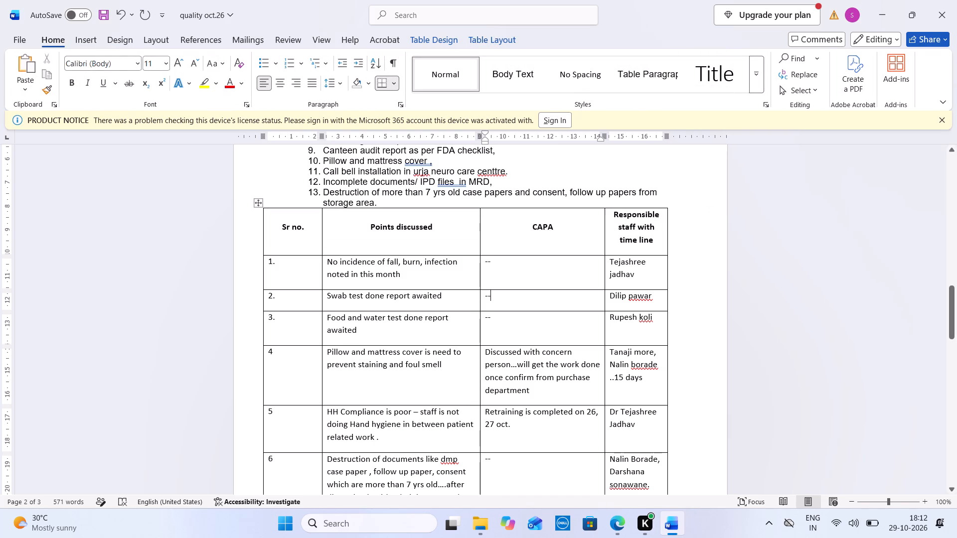
# Widen the Responsible staff with time line column outward past the text margin by about 1.5 cm.
pyautogui.moveTo(666, 249); pyautogui.dragTo(688, 246)
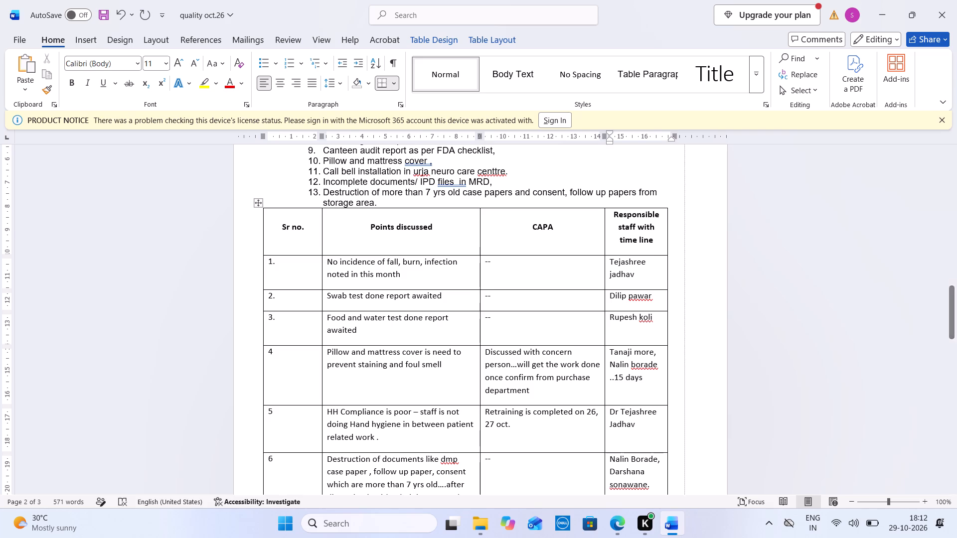
pyautogui.moveTo(688, 246); pyautogui.dragTo(704, 246)
# Centre the text of every table cell horizontally and vertically, from the header through row 9.
pyautogui.moveTo(281, 220); pyautogui.dragTo(520, 440)
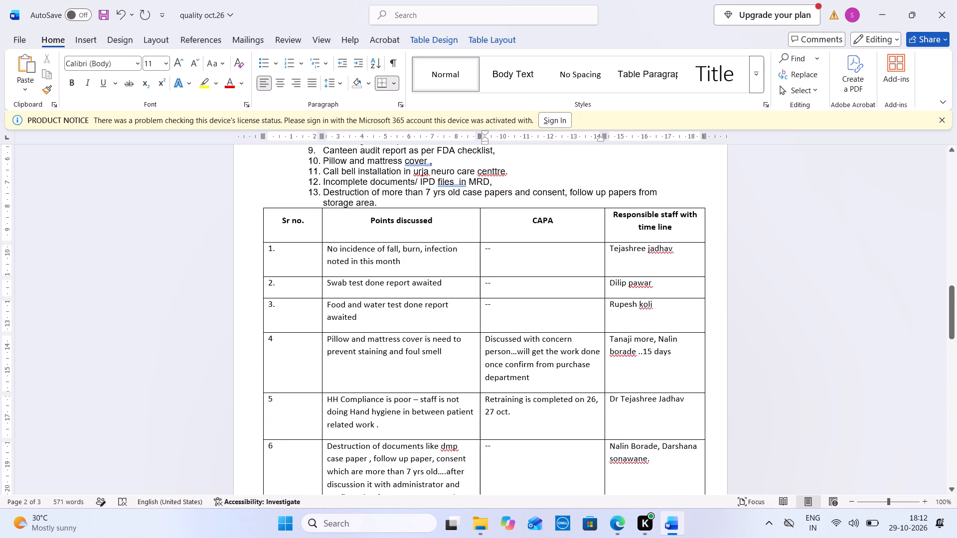
pyautogui.moveTo(520, 440); pyautogui.dragTo(701, 505)
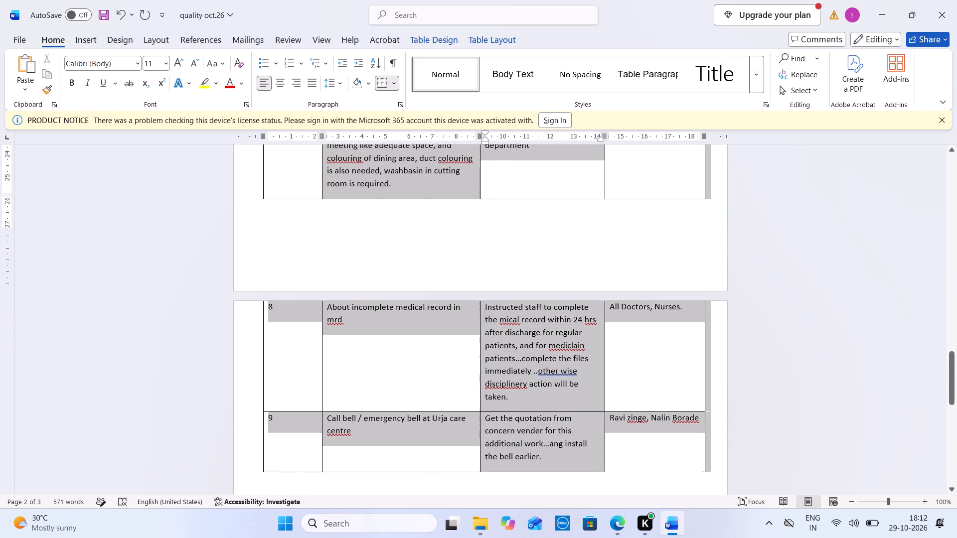
pyautogui.moveTo(701, 505); pyautogui.dragTo(693, 396)
pyautogui.click(510, 40)
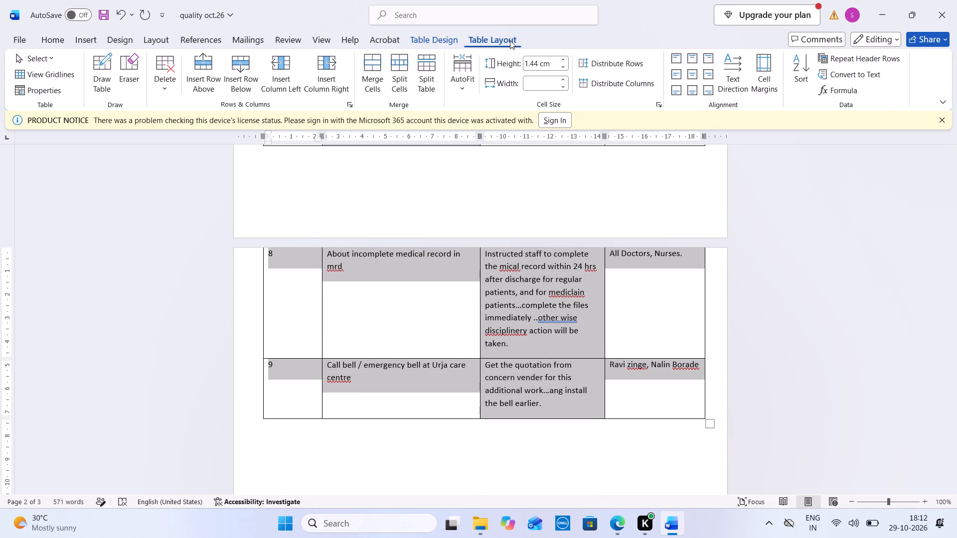
pyautogui.click(692, 77)
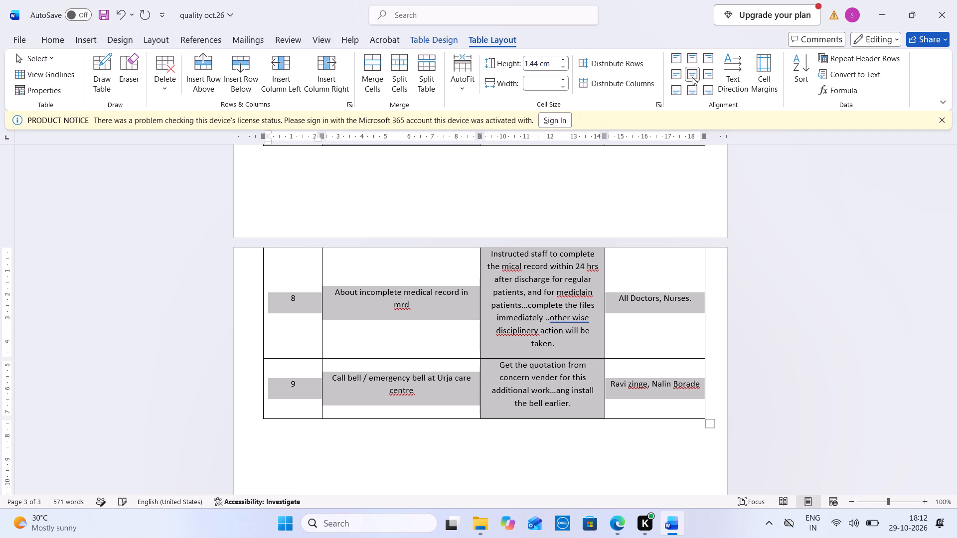
# Shift the border between Points discussed and CAPA to narrow the former and widen the latter by about 1.5 cm.
pyautogui.click(956, 202)
pyautogui.click(956, 202)
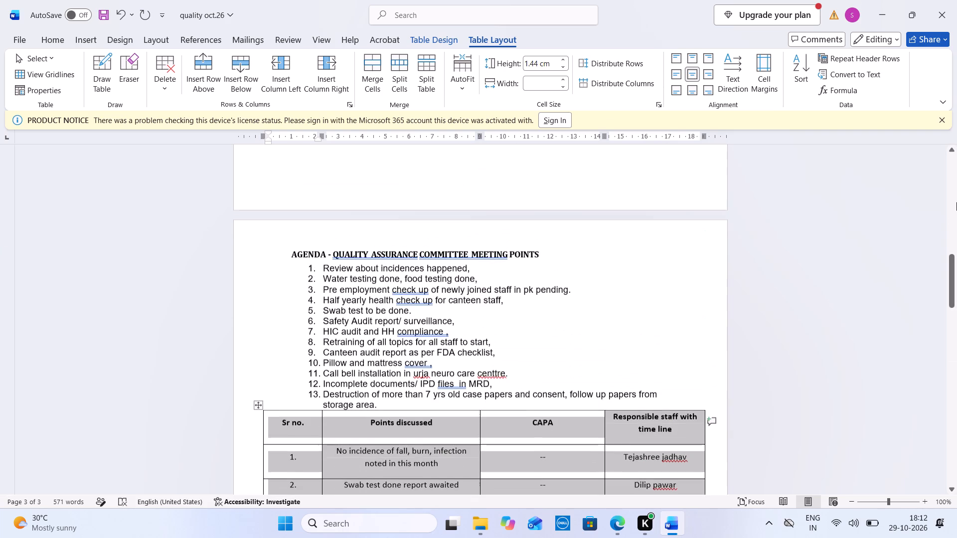
pyautogui.click(458, 393)
pyautogui.press('Down')
pyautogui.press('Down')
pyautogui.press('Down')
pyautogui.press('Down')
pyautogui.press('Down')
pyautogui.press('Down')
pyautogui.press('Down')
pyautogui.press('Down')
pyautogui.press('Down')
pyautogui.press('Down')
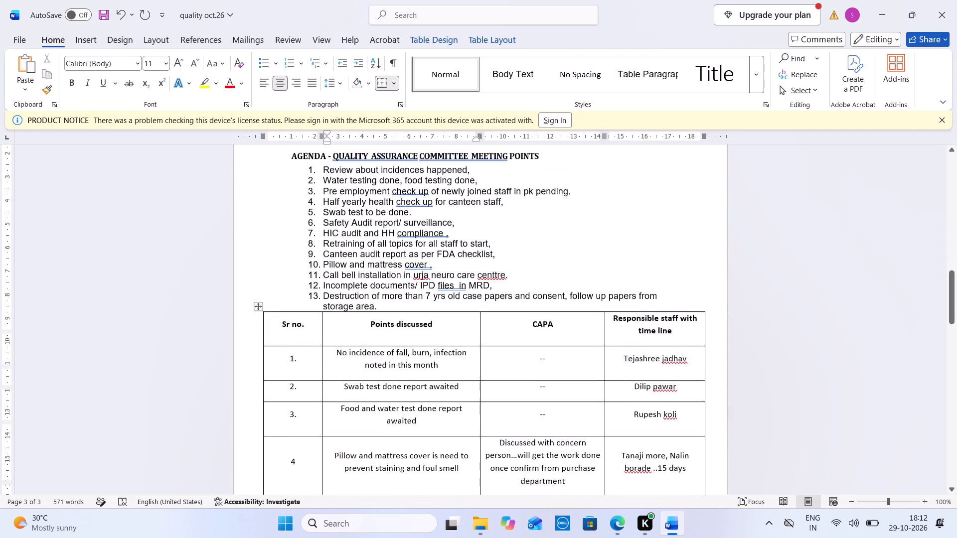
pyautogui.moveTo(478, 304); pyautogui.dragTo(447, 304)
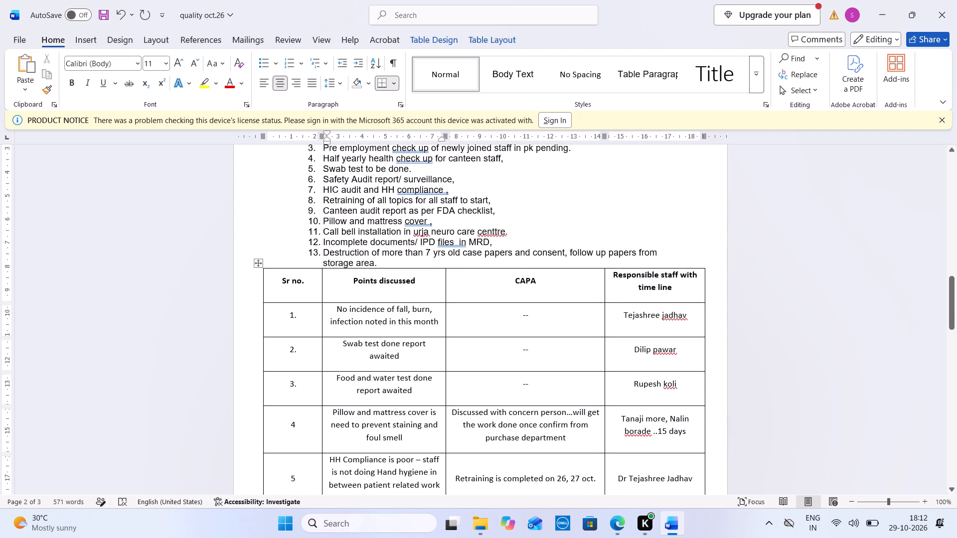
# Capitalise the first letter of the surname in the responsible staff cells of rows 2 and 1.
pyautogui.click(657, 351)
pyautogui.press('BackSpace')
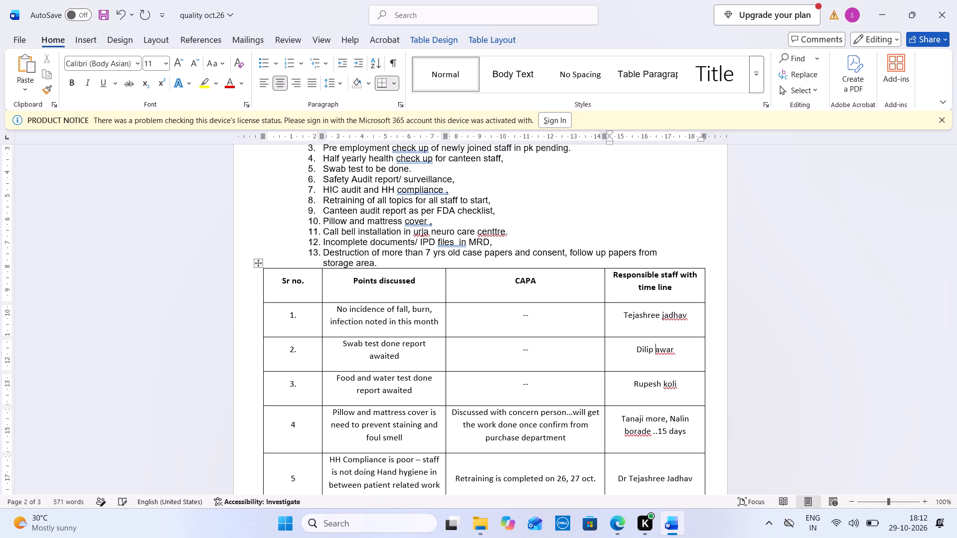
pyautogui.hotkey('shift', 'p')
pyautogui.click(664, 315)
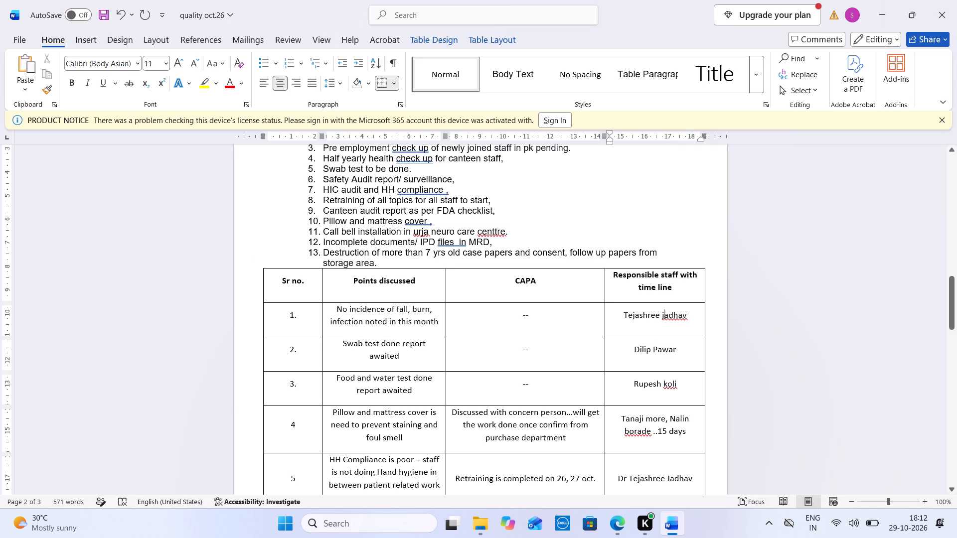
pyautogui.press('BackSpace')
pyautogui.hotkey('shift', 'j')
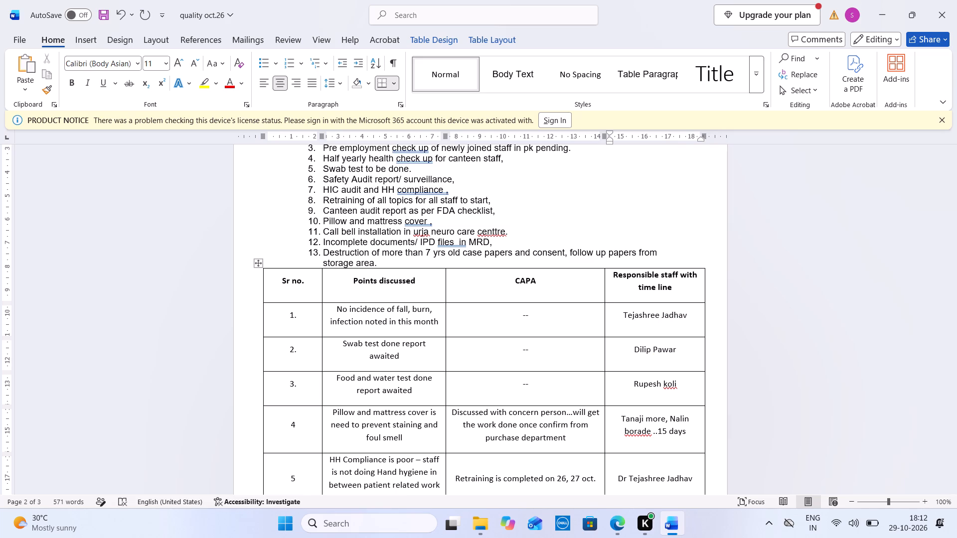
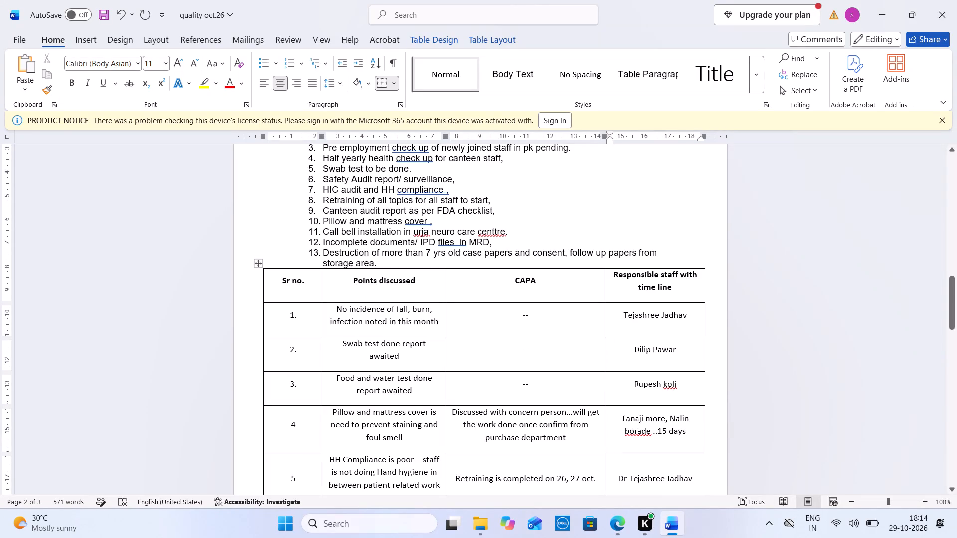
# Insert a blank unnumbered line between item 13 of the numbered list and the points-discussed table.
pyautogui.click(400, 258)
pyautogui.press('Return')
pyautogui.press('BackSpace')
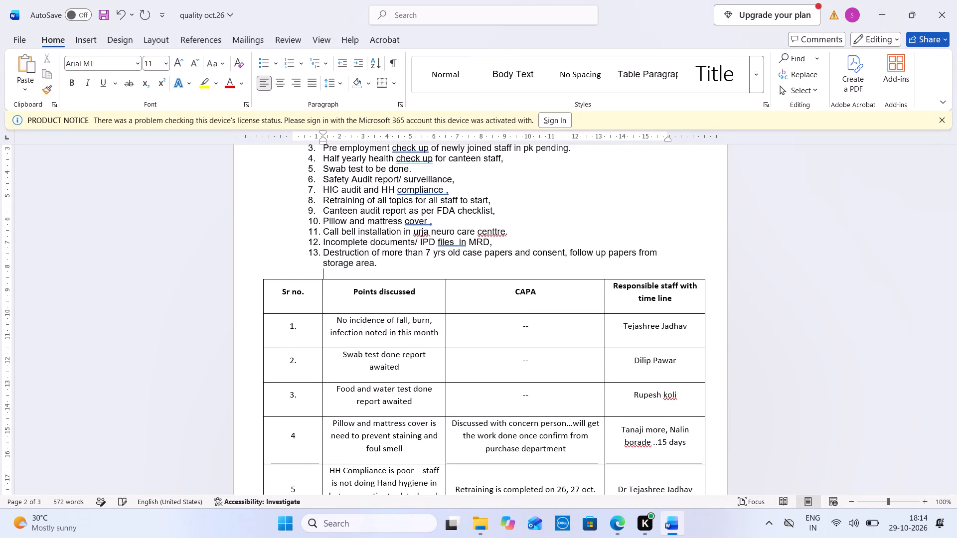
# Capitalise the first letter of the lowercase surnames in the responsible staff cells: row 3's, and the second person's in rows 4 and 6.
pyautogui.press('Down')
pyautogui.press('Down')
pyautogui.press('Down')
pyautogui.press('Down')
pyautogui.press('Down')
pyautogui.press('Down')
pyautogui.press('Down')
pyautogui.press('Down')
pyautogui.press('Down')
pyautogui.press('Down')
pyautogui.press('Down')
pyautogui.press('Down')
pyautogui.press('Down')
pyautogui.press('Down')
pyautogui.press('Down')
pyautogui.press('Down')
pyautogui.press('Down')
pyautogui.press('Down')
pyautogui.press('Down')
pyautogui.press('Down')
pyautogui.press('Down')
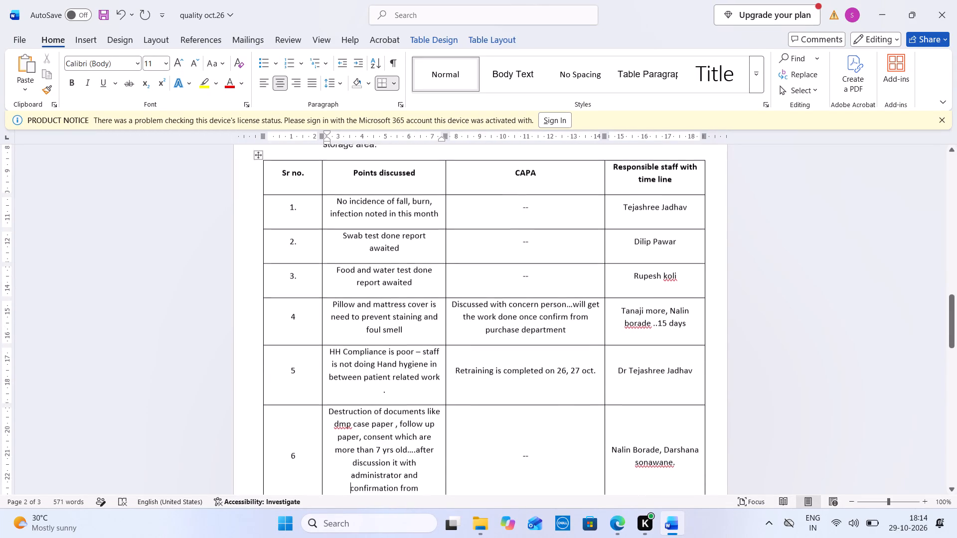
pyautogui.press('Down')
pyautogui.press('Down')
pyautogui.press('Down')
pyautogui.press('Down')
pyautogui.press('Down')
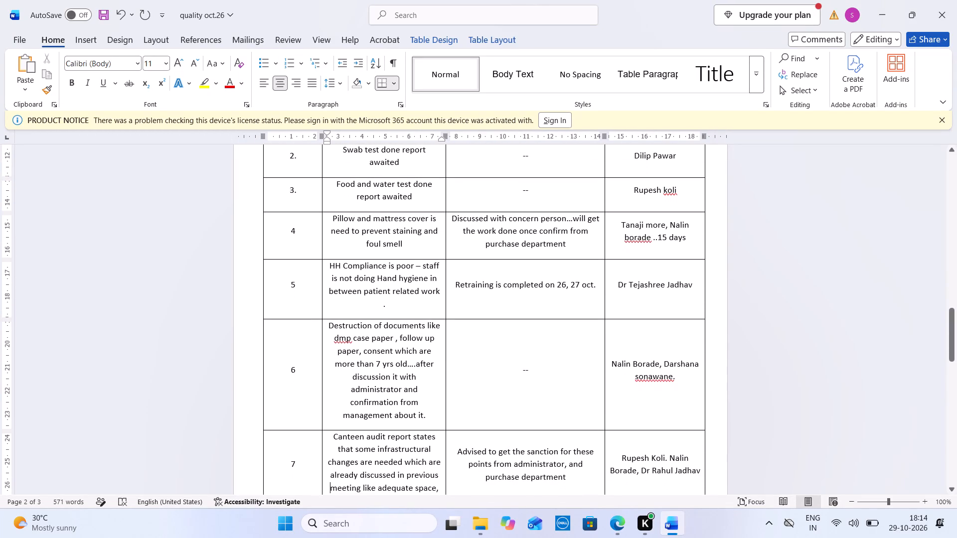
pyautogui.click(667, 190)
pyautogui.press('BackSpace')
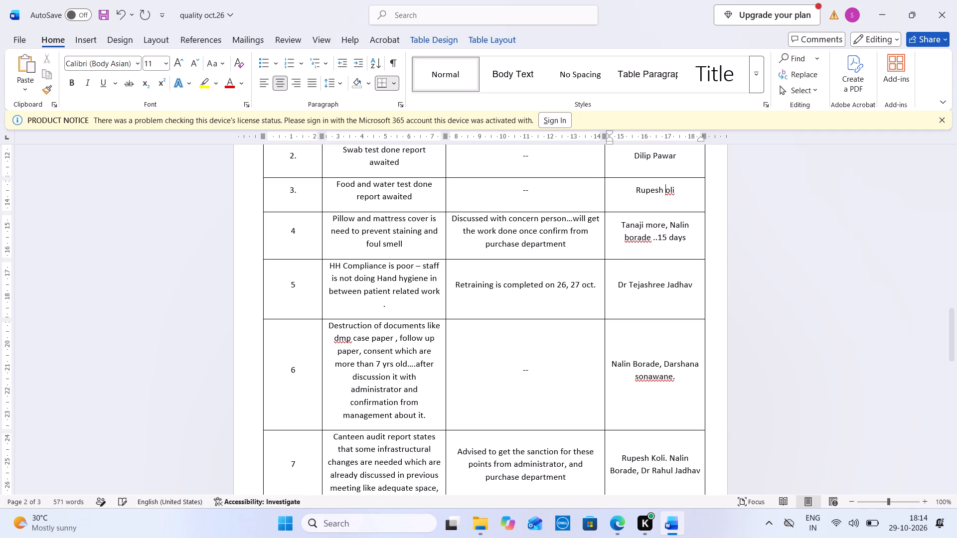
pyautogui.hotkey('shift', 'k')
pyautogui.click(633, 241)
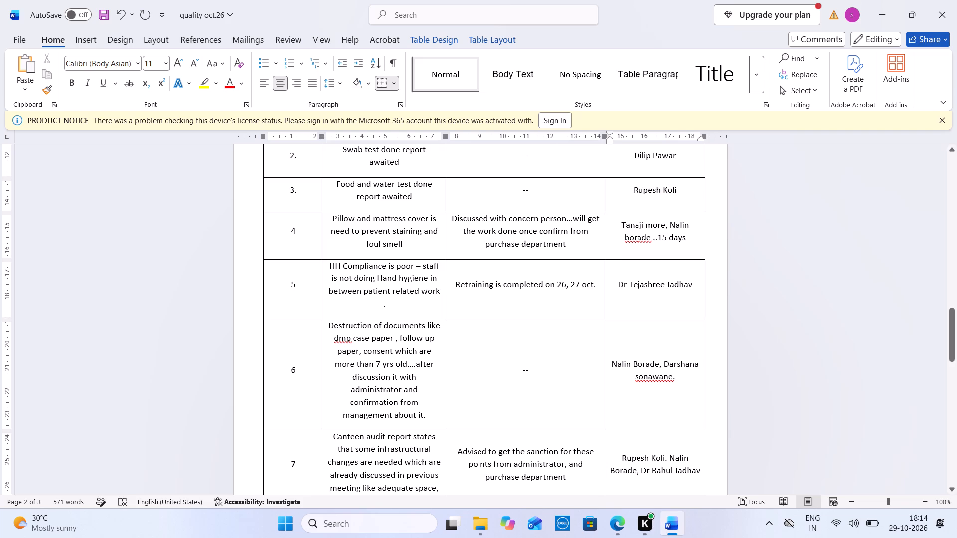
pyautogui.press('Left')
pyautogui.press('BackSpace')
pyautogui.hotkey('shift', 'b')
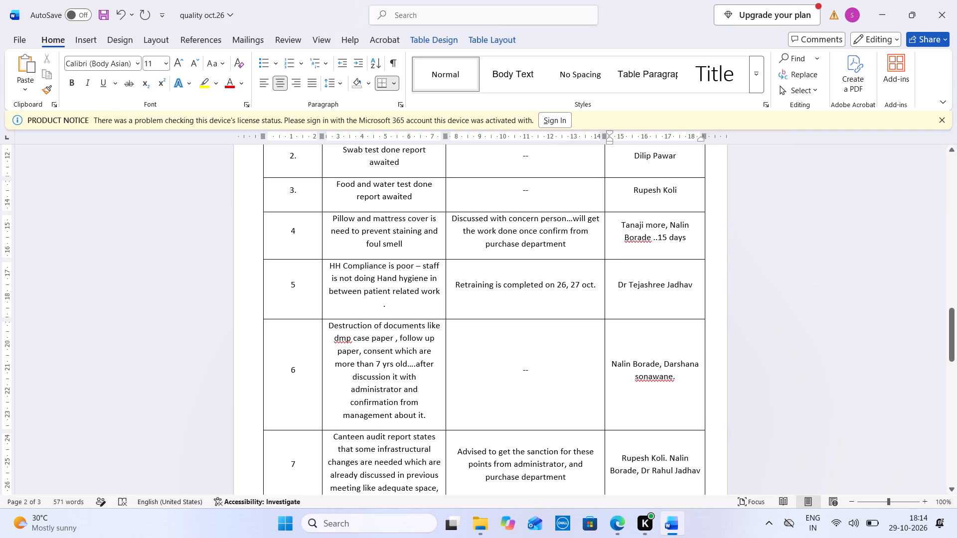
pyautogui.click(641, 379)
pyautogui.press('Left')
pyautogui.press('BackSpace')
pyautogui.hotkey('shift', 's')
# Change "dmp case" to "DMP Case" in the Points discussed text of row 6, leaving a single space between the words.
pyautogui.doubleClick(335, 344)
pyautogui.write('DMP')
pyautogui.press('space')
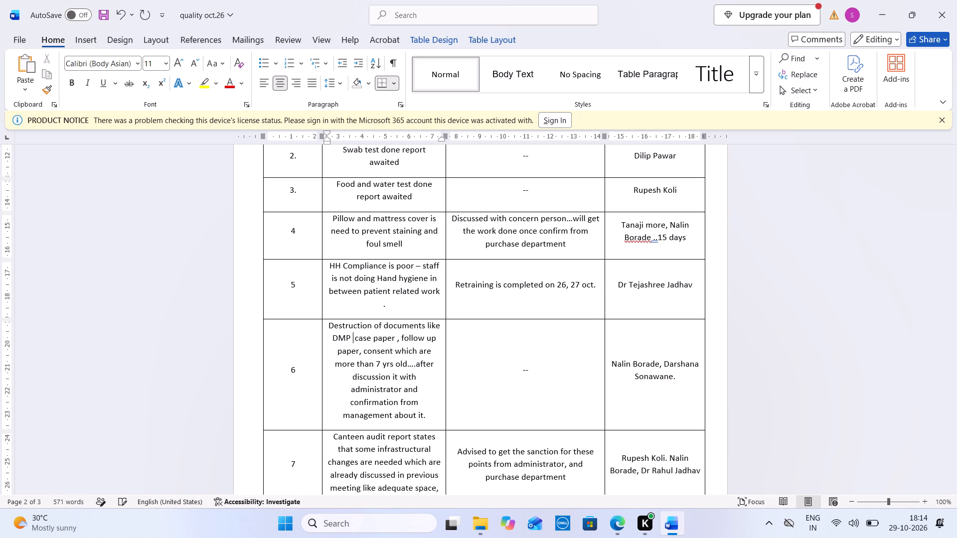
pyautogui.click(354, 346)
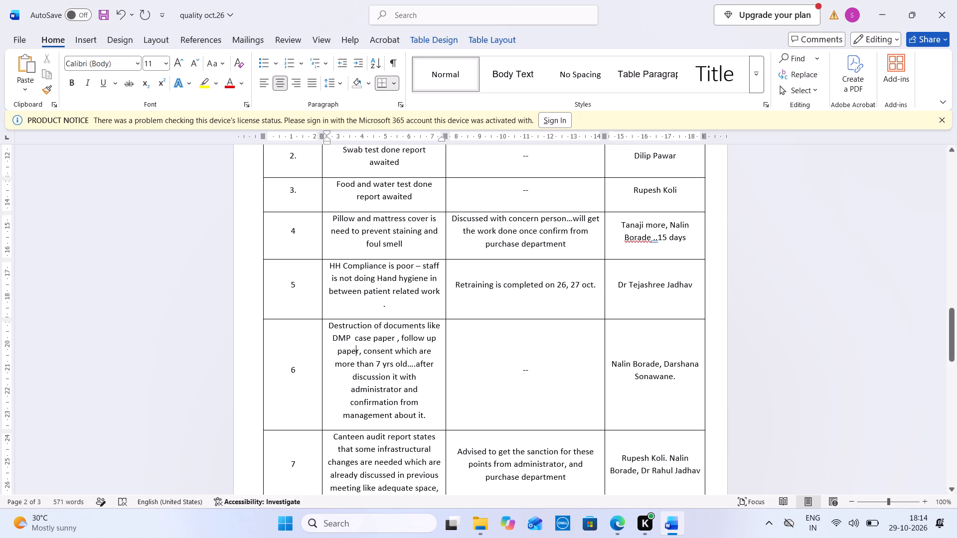
pyautogui.press('Up')
pyautogui.press('Right')
pyautogui.press('BackSpace')
pyautogui.press('BackSpace')
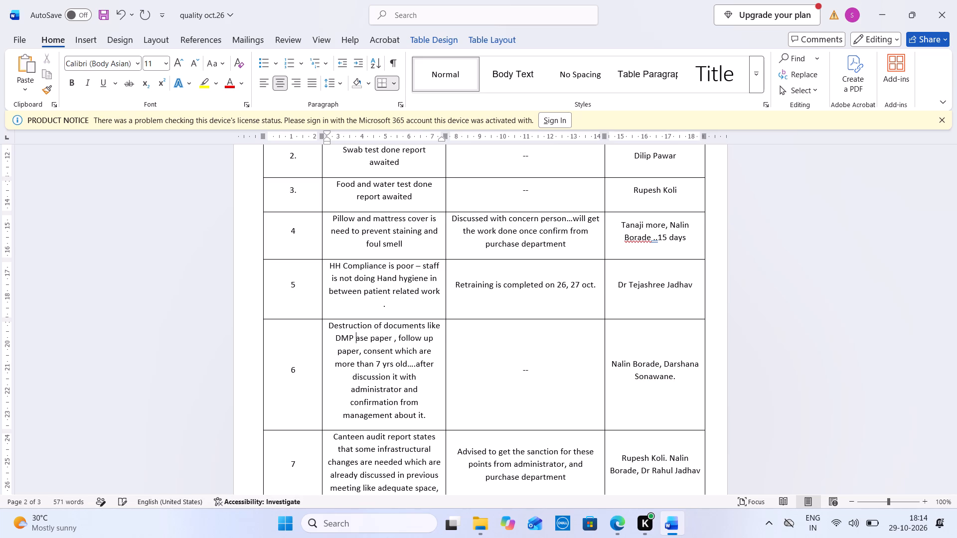
pyautogui.hotkey('shift', 'c')
# Correct both occurrences of "colouring" to "coloring" in the Points discussed text of row 7.
pyautogui.click(392, 356)
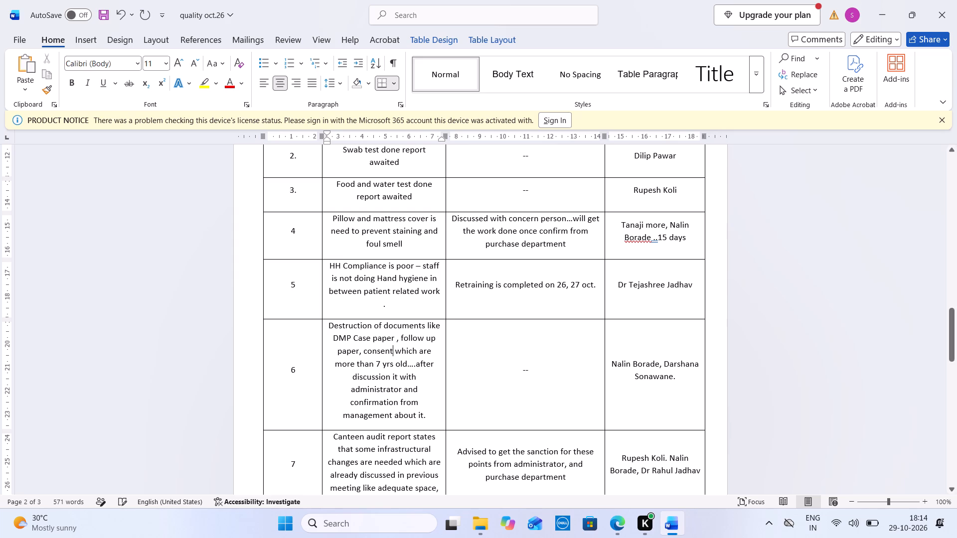
pyautogui.press('Down')
pyautogui.press('Down')
pyautogui.press('Down')
pyautogui.press('Down')
pyautogui.press('Down')
pyautogui.press('Down')
pyautogui.press('Down')
pyautogui.press('Down')
pyautogui.press('Down')
pyautogui.press('Down')
pyautogui.press('Down')
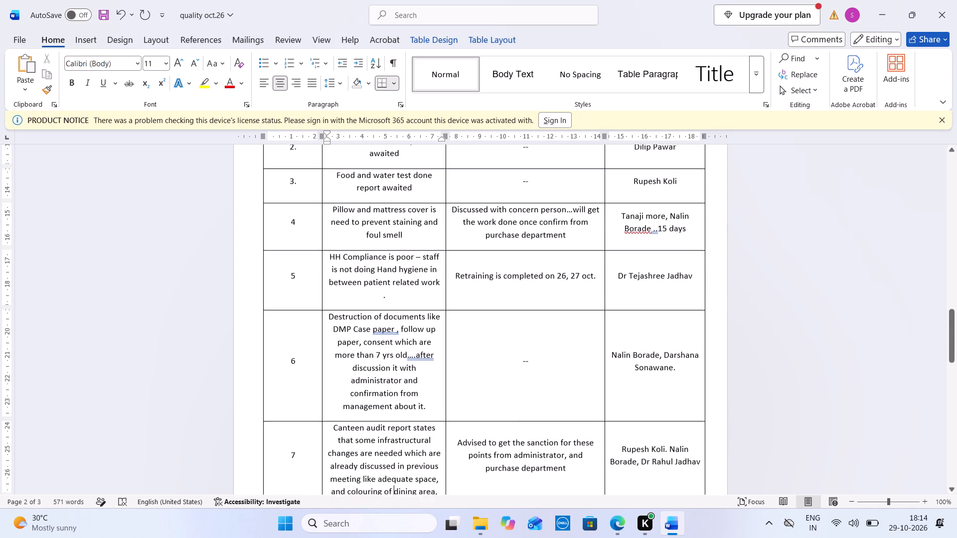
pyautogui.press('Down')
pyautogui.press('Down')
pyautogui.press('Down')
pyautogui.press('Down')
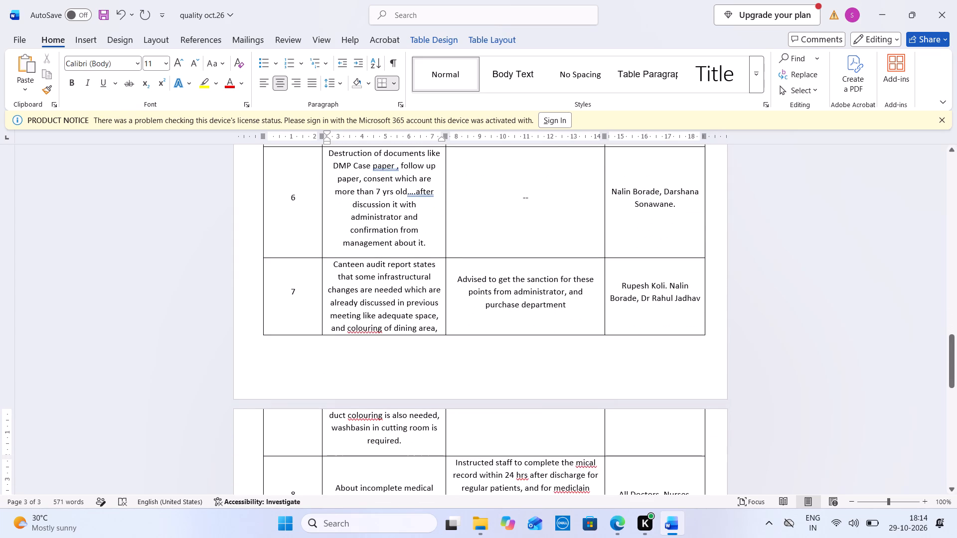
pyautogui.rightClick(362, 332)
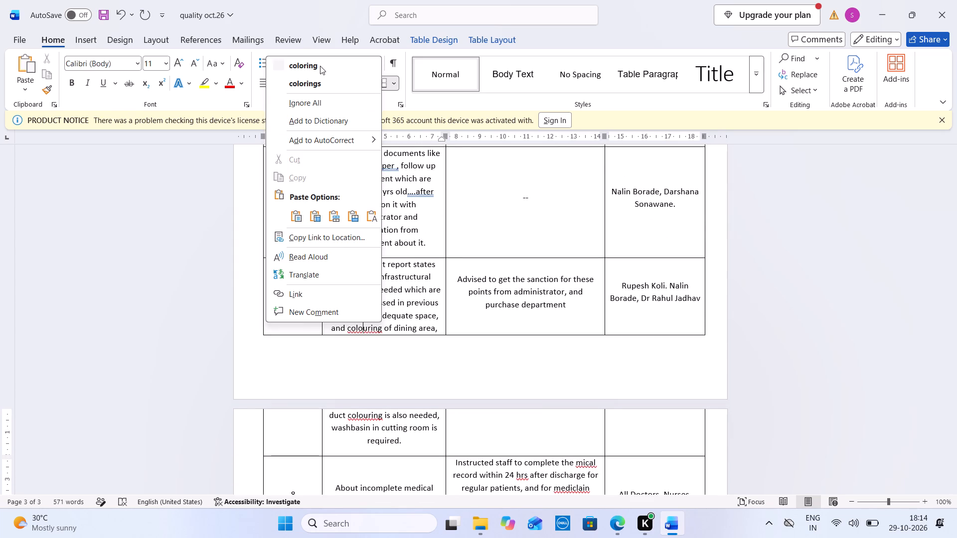
pyautogui.click(320, 66)
pyautogui.rightClick(371, 415)
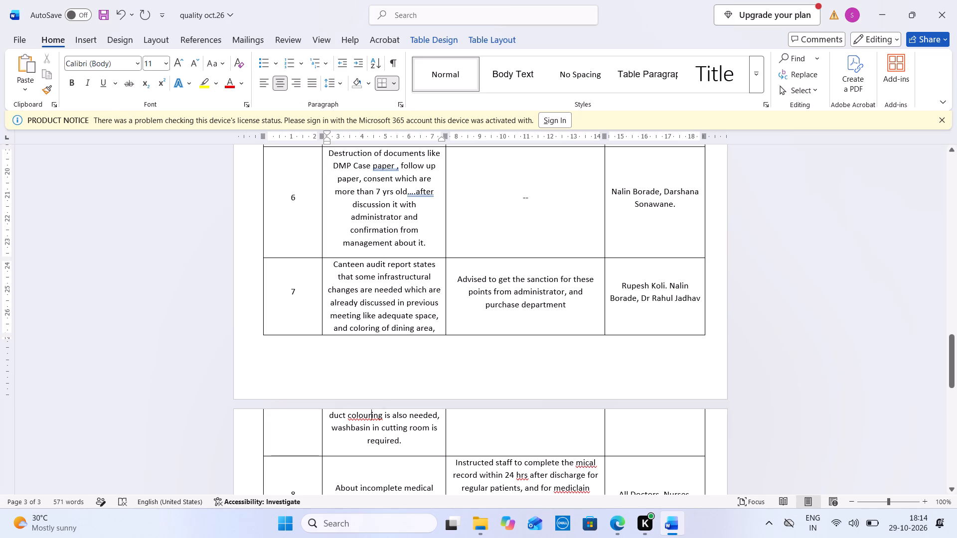
pyautogui.click(321, 151)
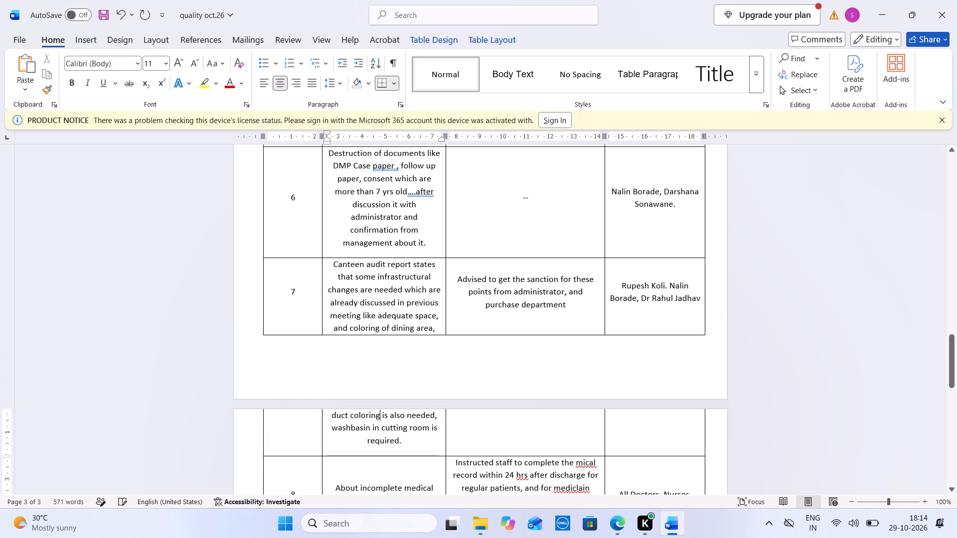
# Narrow the Sr no. column by about 1.6 cm, giving the space to the Points discussed column.
pyautogui.press('Up')
pyautogui.press('Up')
pyautogui.press('Up')
pyautogui.press('Up')
pyautogui.press('Up')
pyautogui.press('Up')
pyautogui.press('Up')
pyautogui.press('Up')
pyautogui.press('Up')
pyautogui.press('Up')
pyautogui.press('Up')
pyautogui.press('Up')
pyautogui.press('Up')
pyautogui.press('Up')
pyautogui.press('Up')
pyautogui.press('Up')
pyautogui.press('Up')
pyautogui.press('Up')
pyautogui.press('Up')
pyautogui.press('Up')
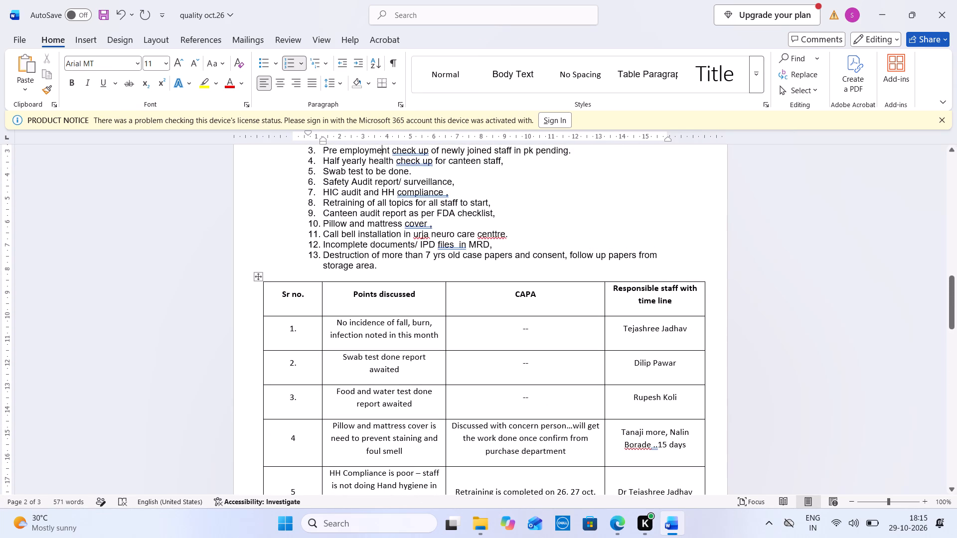
pyautogui.moveTo(322, 292); pyautogui.dragTo(284, 305)
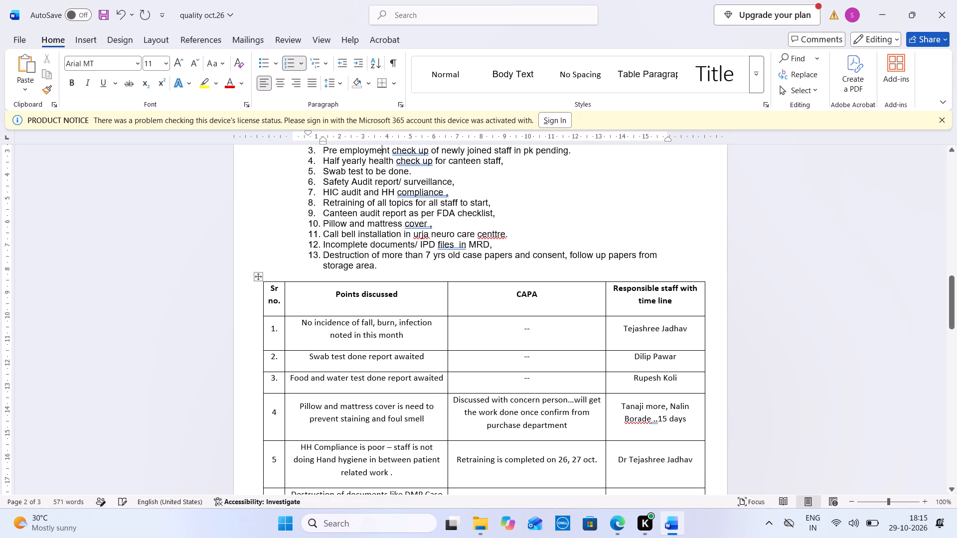
# Widen the Responsible staff with time line column outward by about 0.7 cm, close to the page edge.
pyautogui.moveTo(703, 303); pyautogui.dragTo(721, 306)
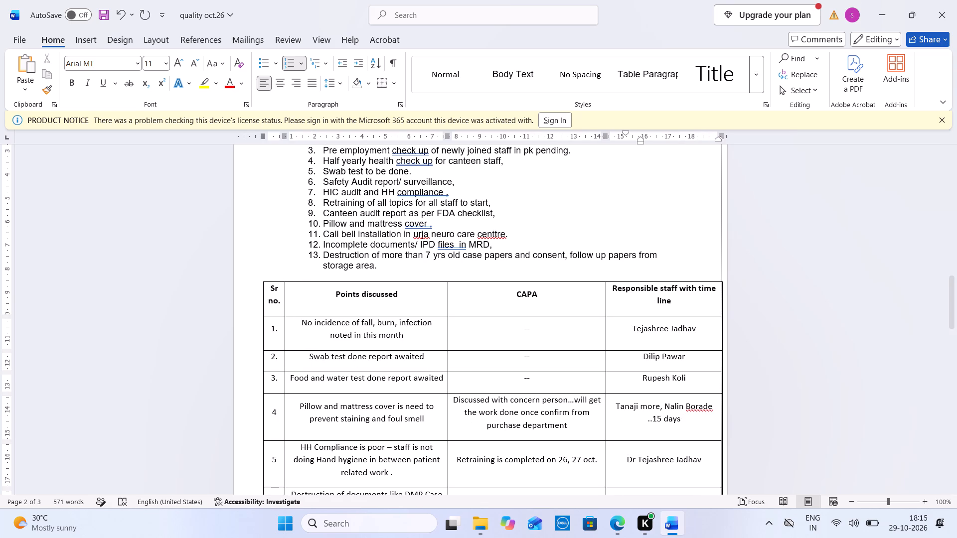
pyautogui.moveTo(721, 306); pyautogui.dragTo(724, 307)
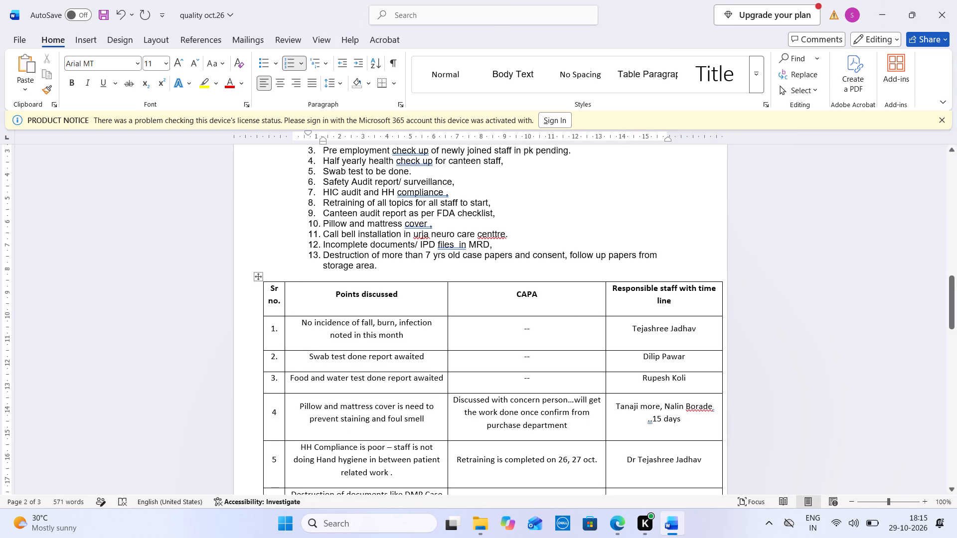
# Shift the border between CAPA and Responsible staff to widen CAPA and narrow the staff column by about 1.5 cm.
pyautogui.moveTo(605, 295); pyautogui.dragTo(639, 295)
# Capitalise the first letter of the first person's surname in the responsible staff cell of row 9.
pyautogui.moveTo(953, 302); pyautogui.dragTo(956, 330)
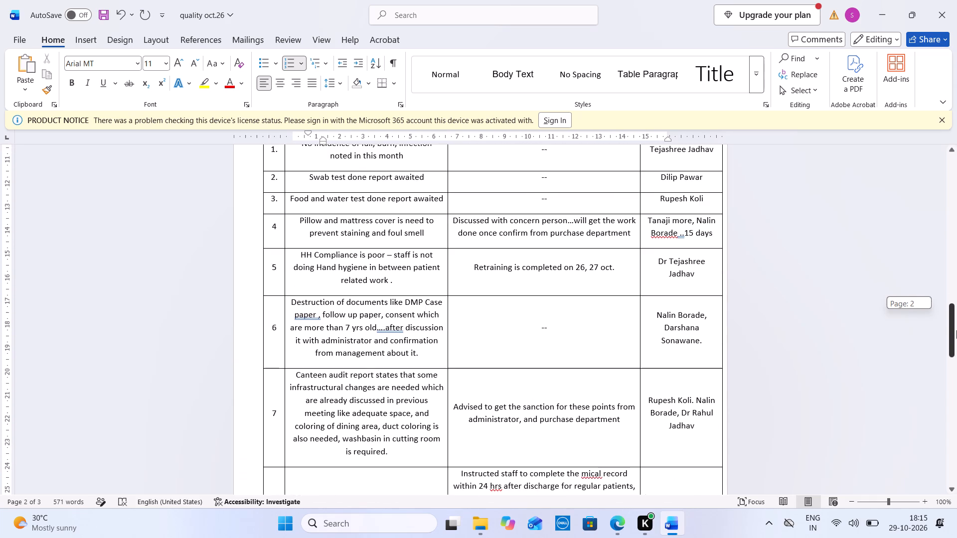
pyautogui.moveTo(956, 330); pyautogui.dragTo(956, 353)
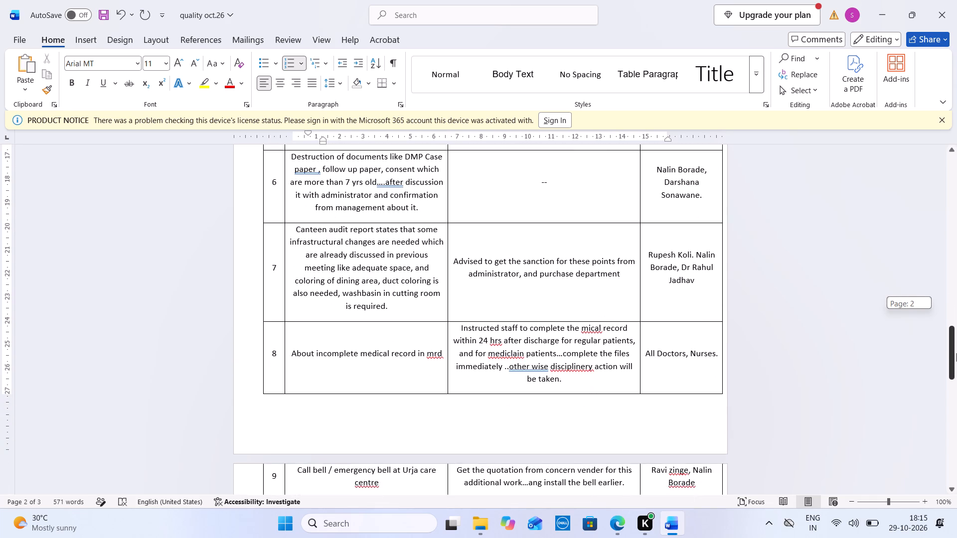
pyautogui.moveTo(956, 353); pyautogui.dragTo(956, 367)
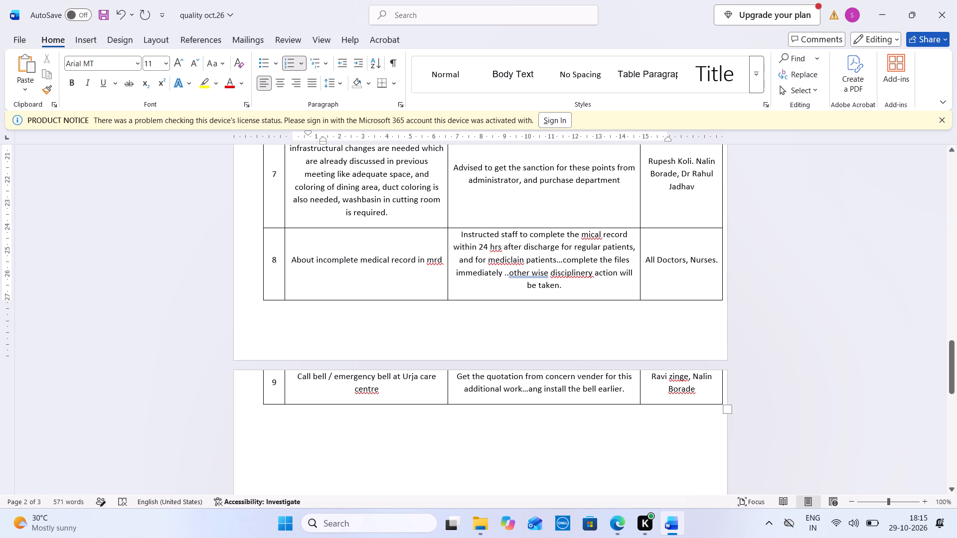
pyautogui.click(671, 376)
pyautogui.press('BackSpace')
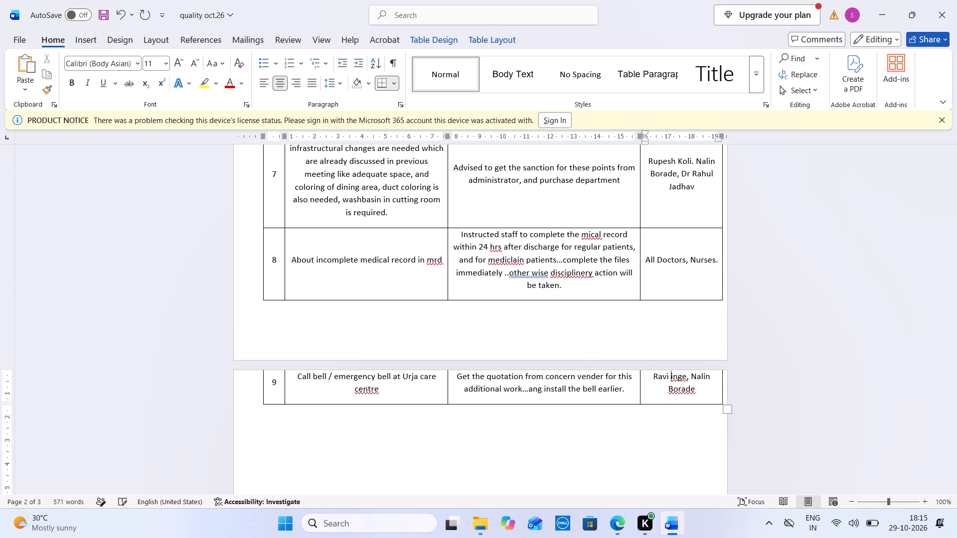
pyautogui.hotkey('shift', 'z')
# Replace the first name "Nalin" with "Navin" in the responsible staff cells of rows 9 and 7.
pyautogui.doubleClick(704, 375)
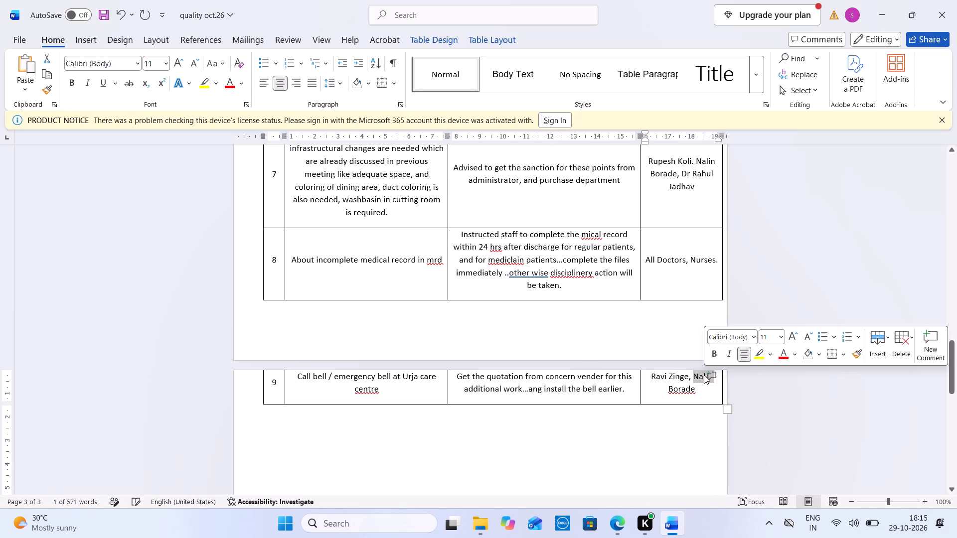
pyautogui.write('Navi')
pyautogui.press('m')
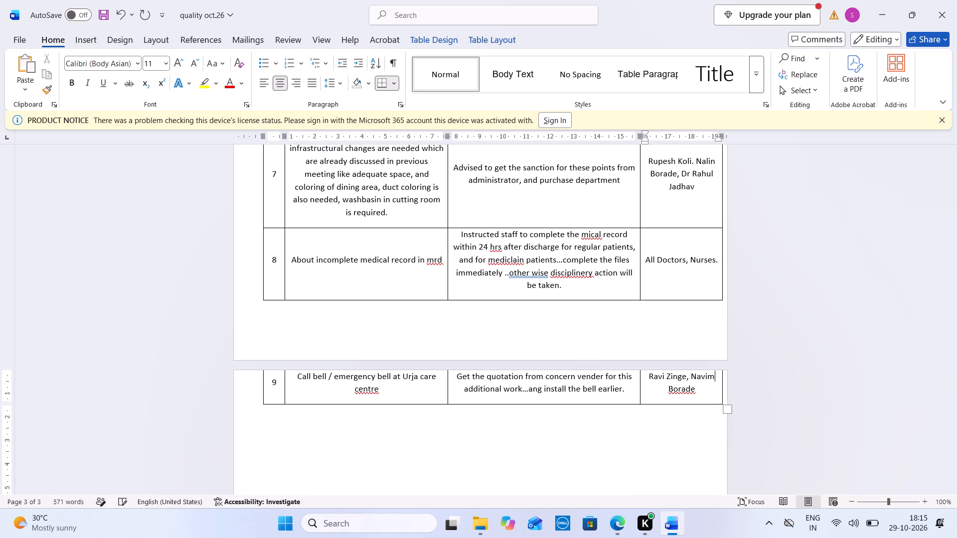
pyautogui.press('BackSpace')
pyautogui.press('n')
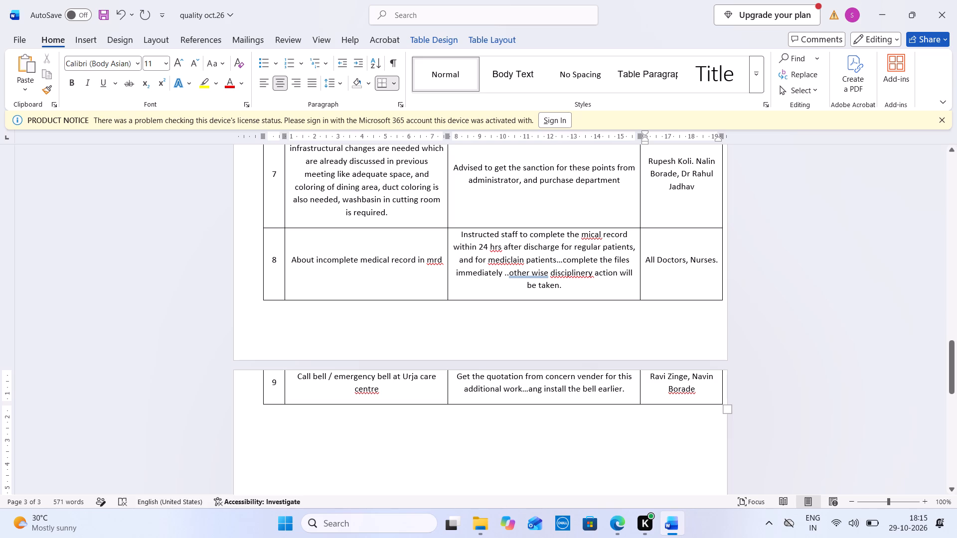
pyautogui.doubleClick(702, 159)
pyautogui.write('Nav')
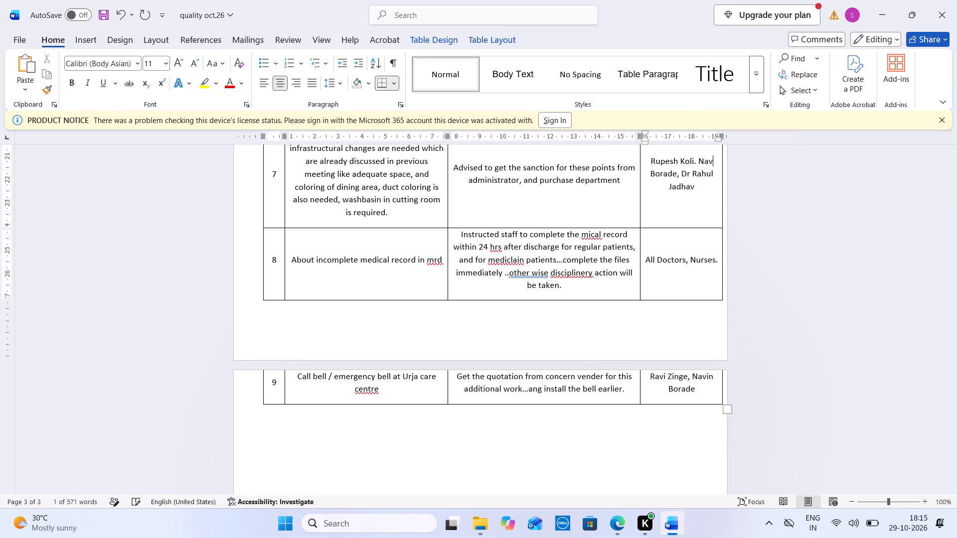
pyautogui.write('in')
# Replace the first name "Nalin" with "Navin" in the responsible staff cells of rows 6 and 4.
pyautogui.press('Up')
pyautogui.press('Up')
pyautogui.press('Up')
pyautogui.press('Up')
pyautogui.press('Up')
pyautogui.press('Up')
pyautogui.press('Up')
pyautogui.press('Up')
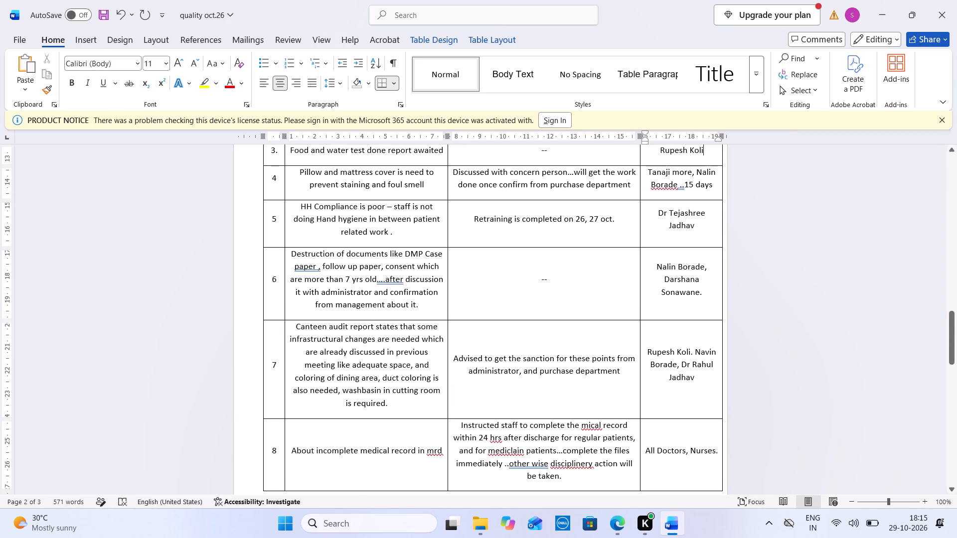
pyautogui.doubleClick(666, 265)
pyautogui.write('Nav')
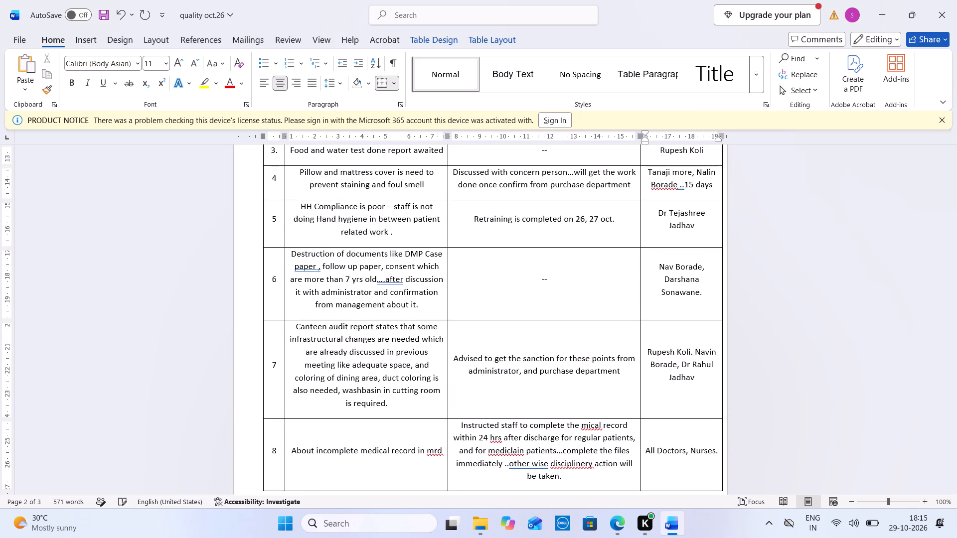
pyautogui.write('in')
pyautogui.press('Up')
pyautogui.press('Up')
pyautogui.press('Up')
pyautogui.press('Up')
pyautogui.press('Up')
pyautogui.press('Up')
pyautogui.press('Up')
pyautogui.press('Up')
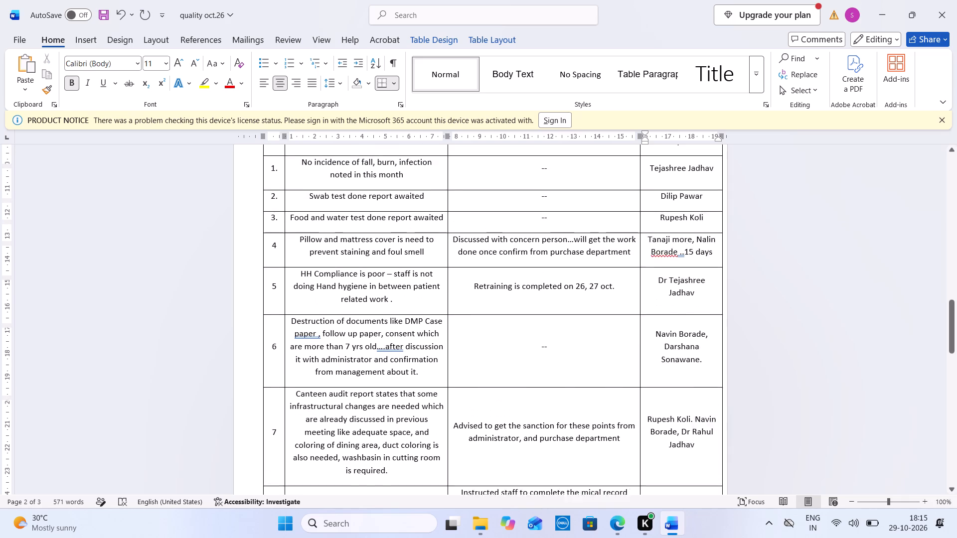
pyautogui.doubleClick(705, 250)
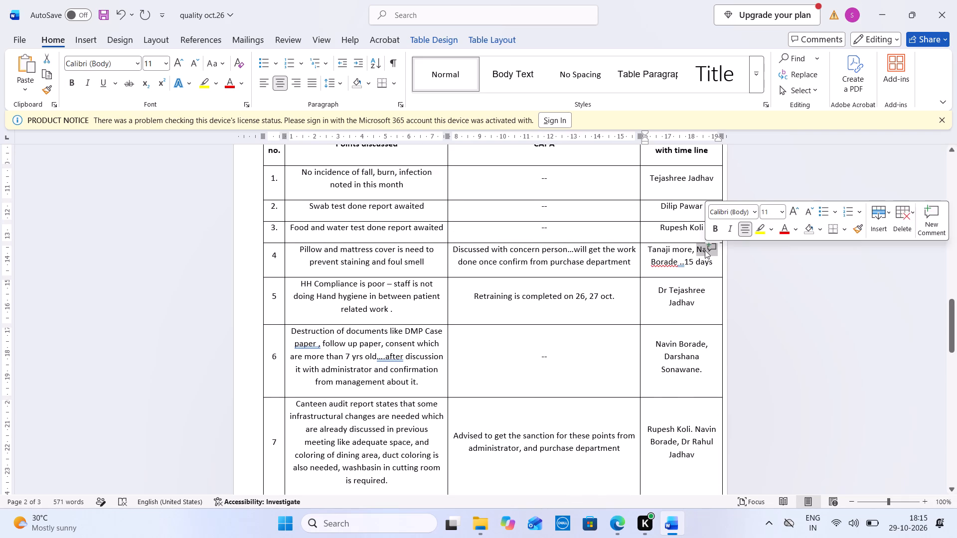
pyautogui.write('Navin')
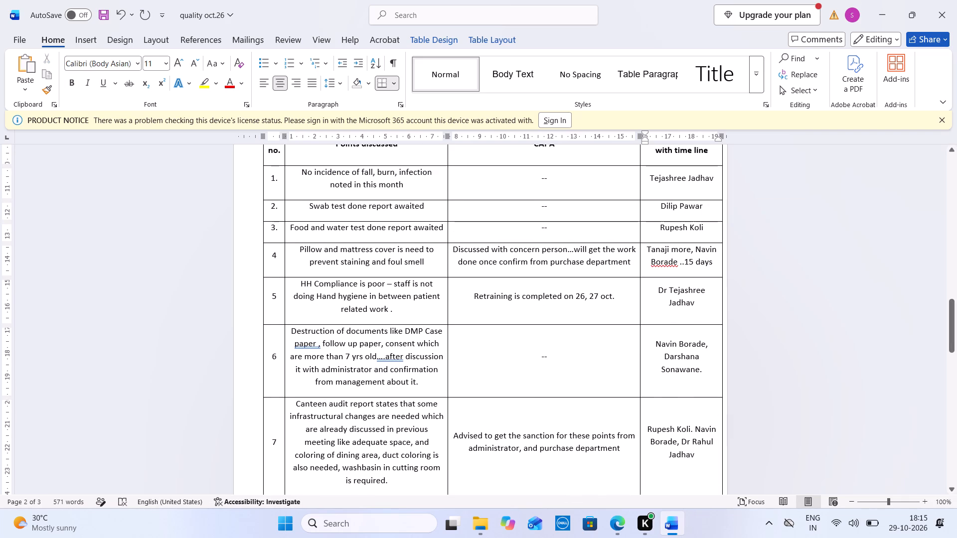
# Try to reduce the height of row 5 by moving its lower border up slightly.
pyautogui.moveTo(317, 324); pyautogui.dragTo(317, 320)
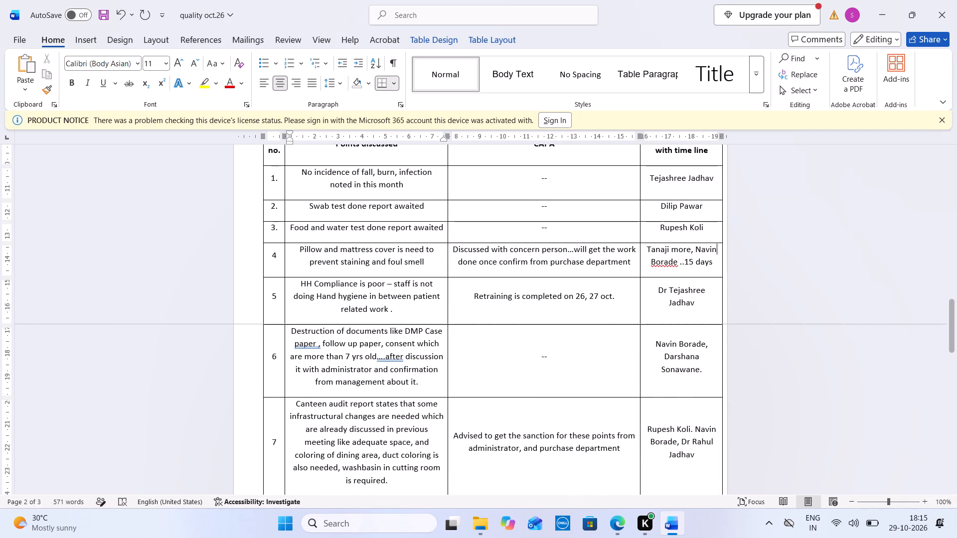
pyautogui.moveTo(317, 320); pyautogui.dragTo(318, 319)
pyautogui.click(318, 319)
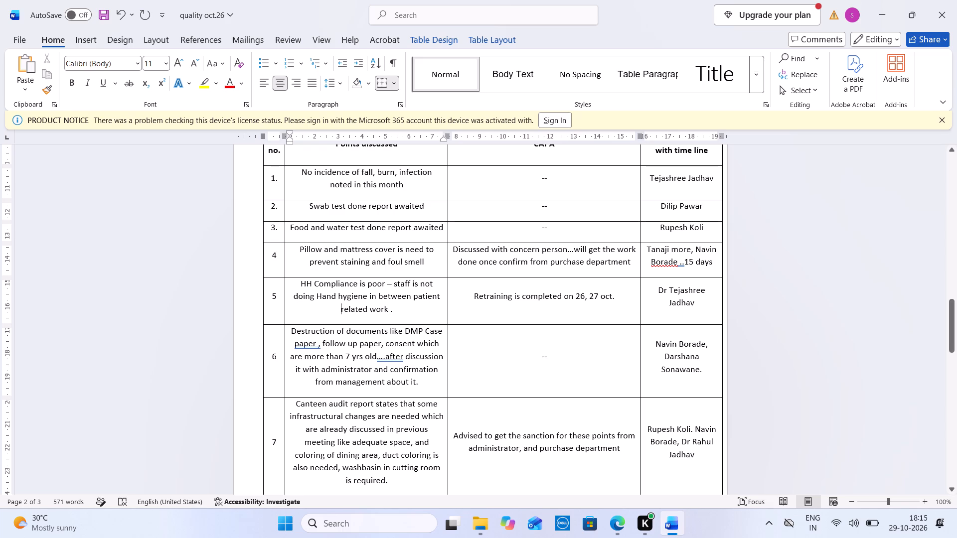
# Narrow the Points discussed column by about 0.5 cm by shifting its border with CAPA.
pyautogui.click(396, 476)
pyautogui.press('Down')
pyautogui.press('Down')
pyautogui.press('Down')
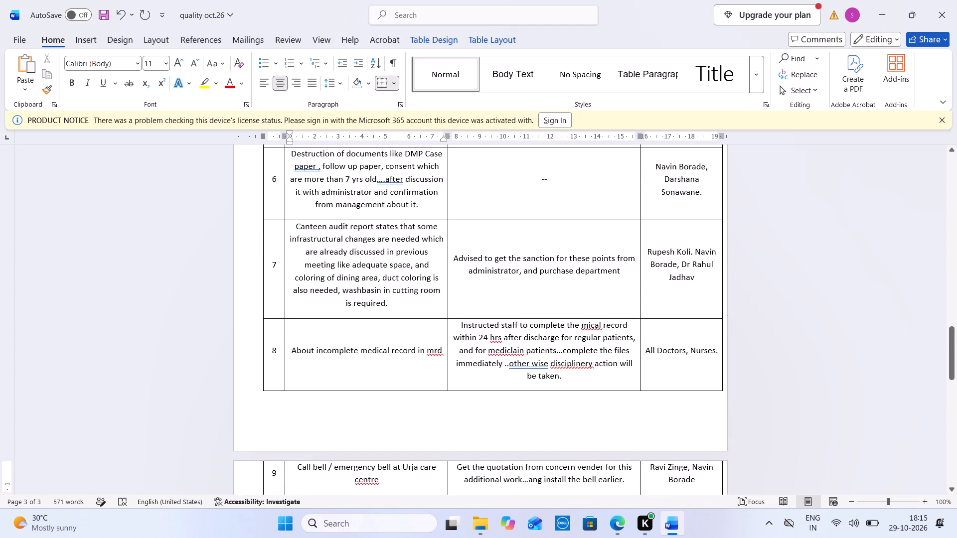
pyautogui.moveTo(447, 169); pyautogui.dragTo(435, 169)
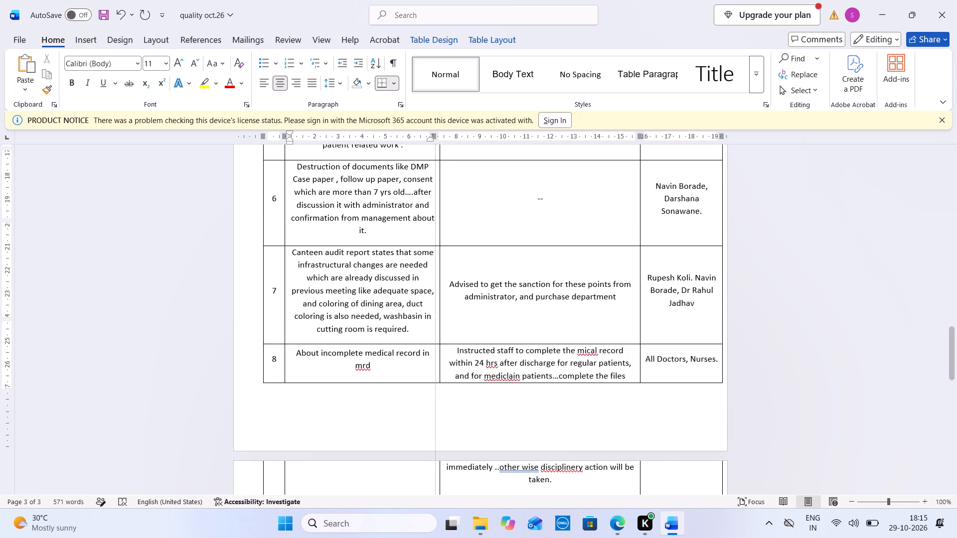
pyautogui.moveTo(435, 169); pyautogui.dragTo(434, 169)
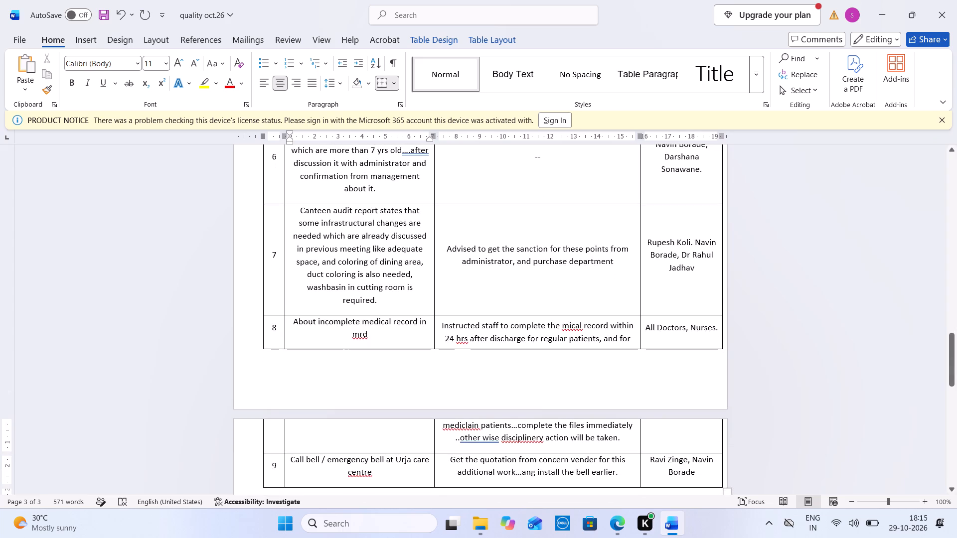
# Capitalise "MRD" in row 8 and correct "centre" to "center" in row 9 of the Points discussed column.
pyautogui.doubleClick(354, 333)
pyautogui.write('MRD')
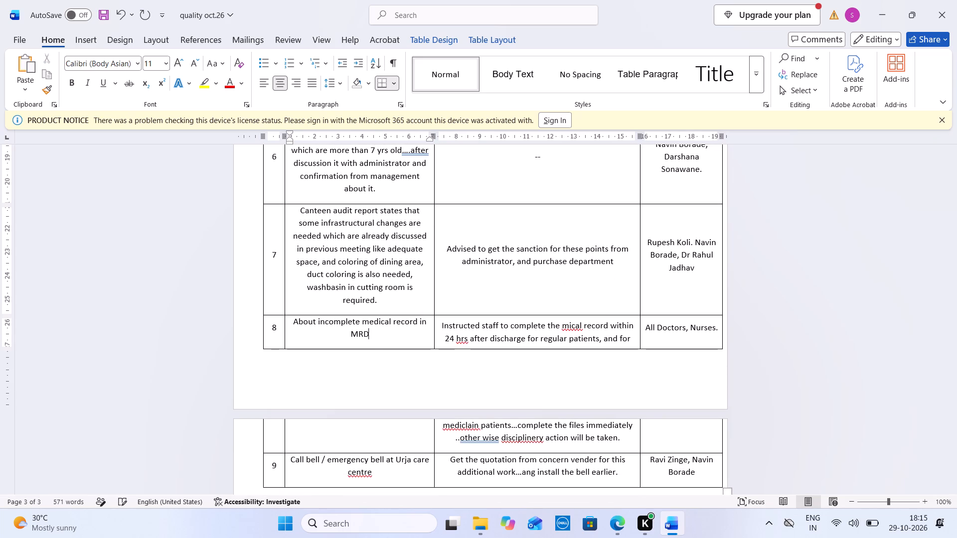
pyautogui.rightClick(368, 477)
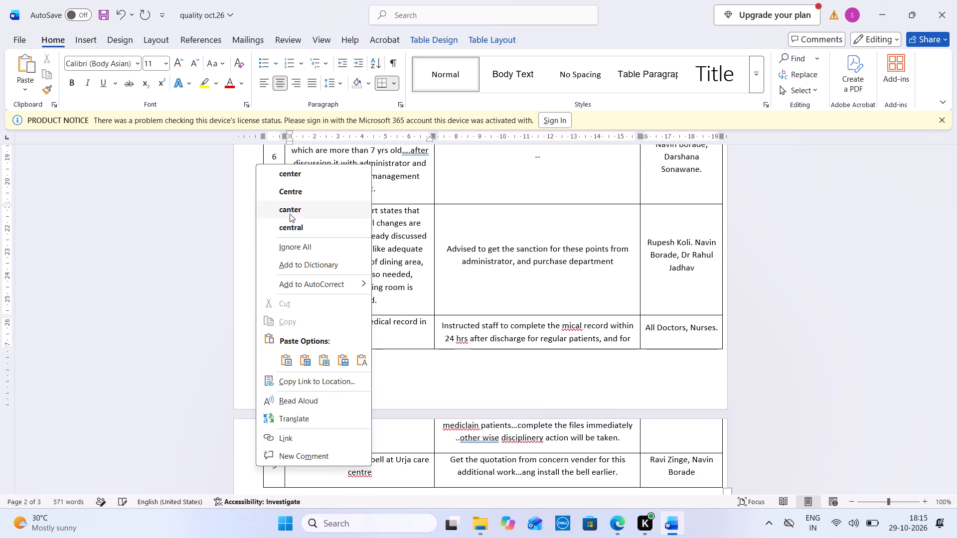
pyautogui.click(320, 177)
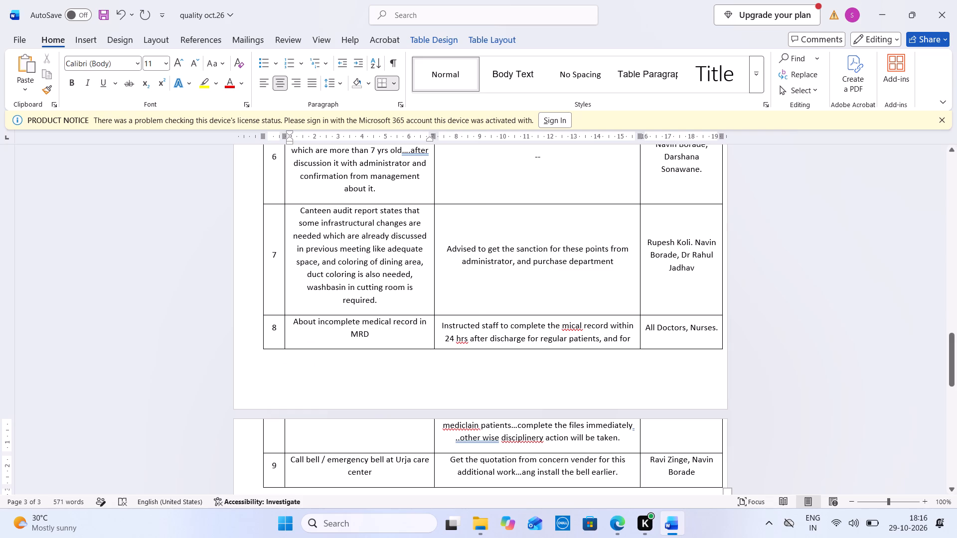
# Correct the spelling of "Mediclaim" and "disciplinary" in the CAPA cell of row 8.
pyautogui.rightClick(460, 428)
pyautogui.click(431, 187)
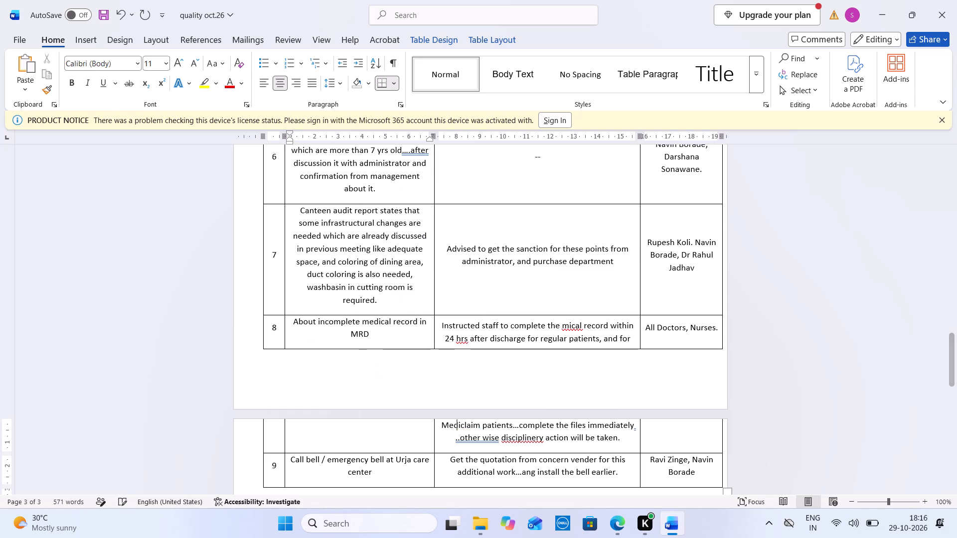
pyautogui.rightClick(515, 437)
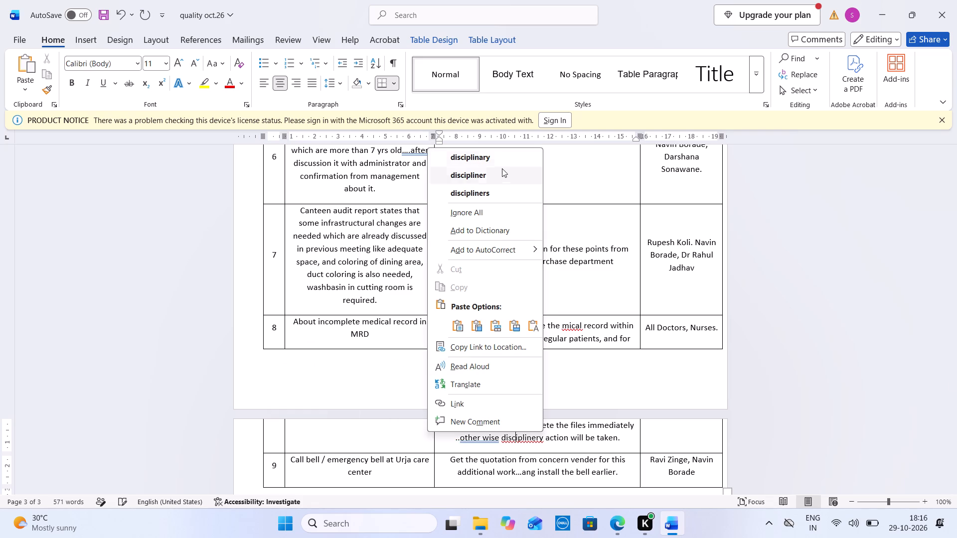
pyautogui.click(509, 153)
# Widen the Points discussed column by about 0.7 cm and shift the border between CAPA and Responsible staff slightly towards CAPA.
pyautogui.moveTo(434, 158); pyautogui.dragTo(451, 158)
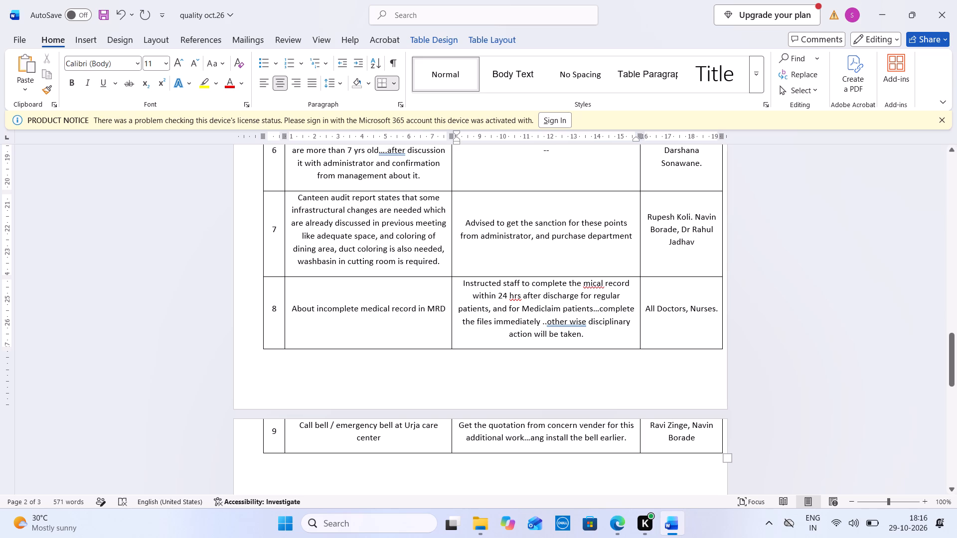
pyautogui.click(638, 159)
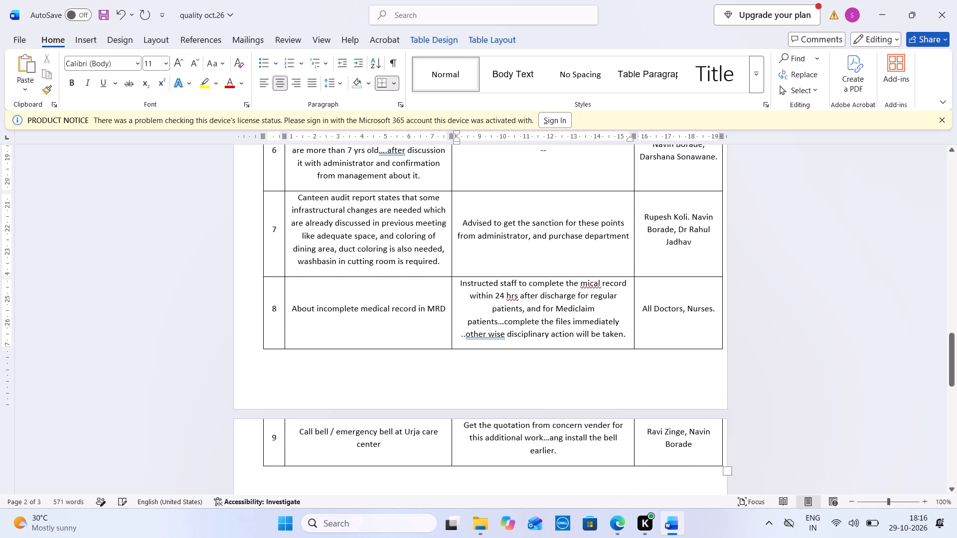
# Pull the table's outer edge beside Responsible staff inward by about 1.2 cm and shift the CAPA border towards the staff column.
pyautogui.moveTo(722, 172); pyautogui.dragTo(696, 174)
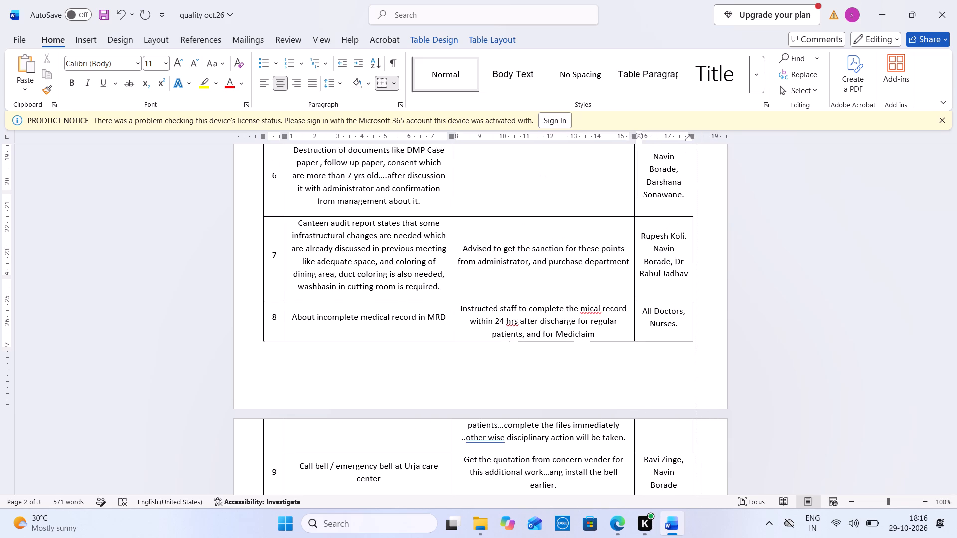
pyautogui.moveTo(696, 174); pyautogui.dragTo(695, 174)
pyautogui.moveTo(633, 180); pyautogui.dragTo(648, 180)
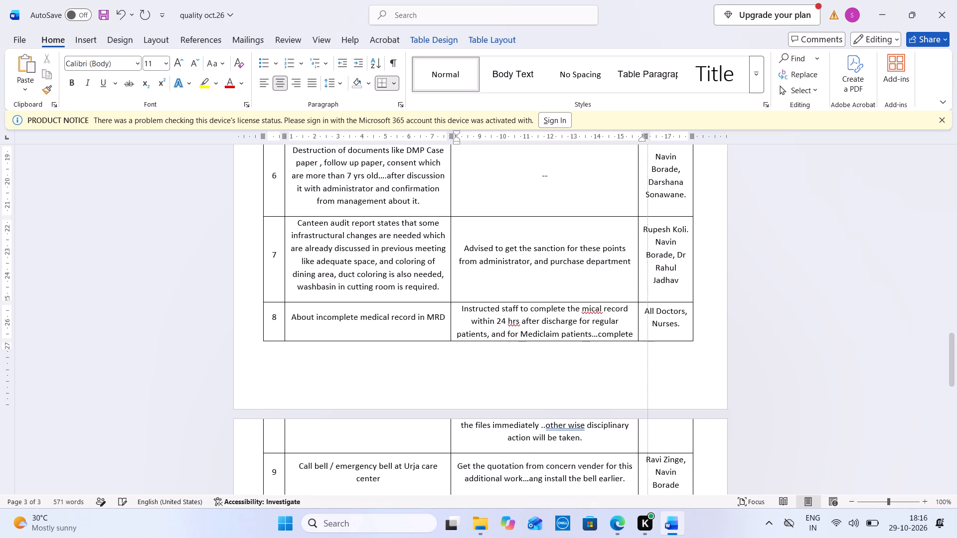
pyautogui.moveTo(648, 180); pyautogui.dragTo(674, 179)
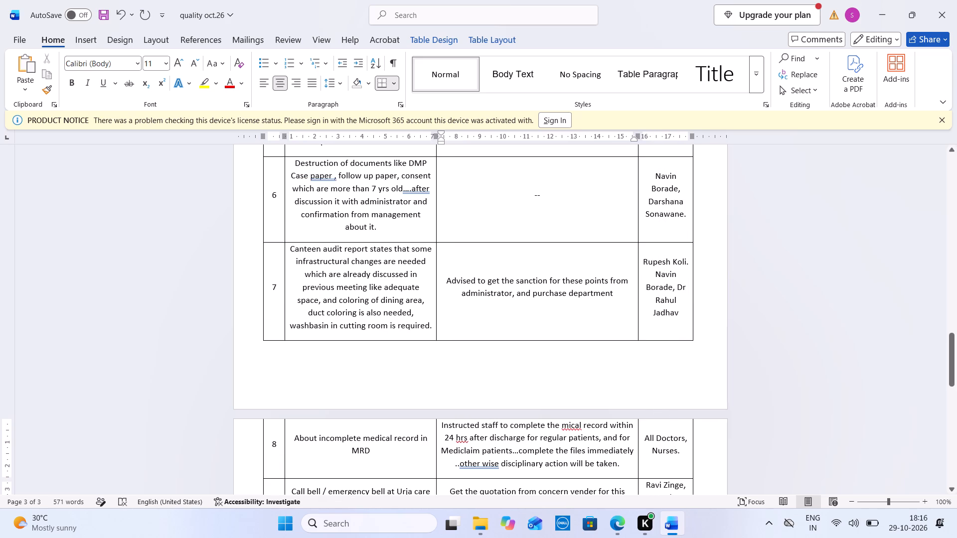
# Widen the Points discussed column by about 2 cm, taking the width from CAPA.
pyautogui.moveTo(435, 199); pyautogui.dragTo(477, 195)
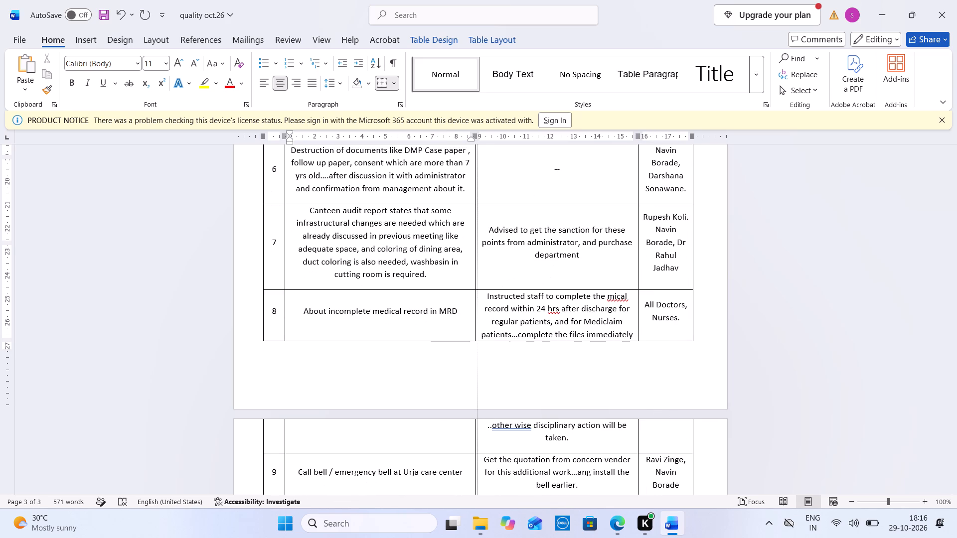
pyautogui.moveTo(477, 195); pyautogui.dragTo(513, 190)
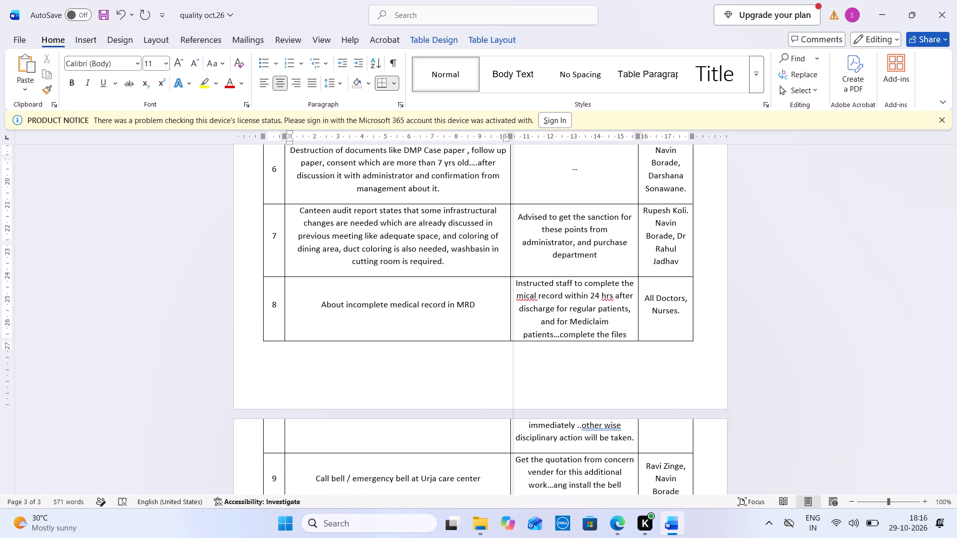
pyautogui.moveTo(513, 190); pyautogui.dragTo(502, 192)
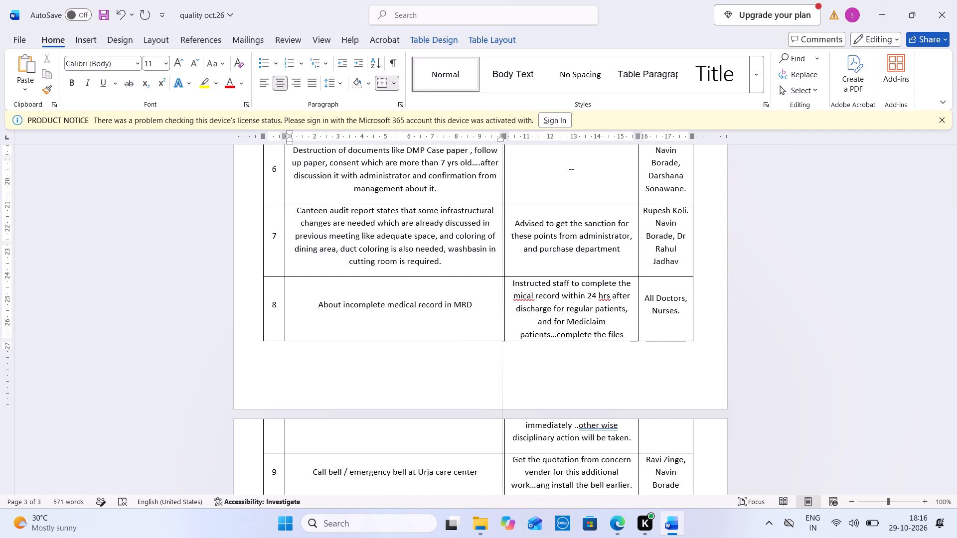
pyautogui.moveTo(502, 192); pyautogui.dragTo(482, 195)
# Widen the Responsible staff column outward by about 1.2 cm.
pyautogui.click(953, 208)
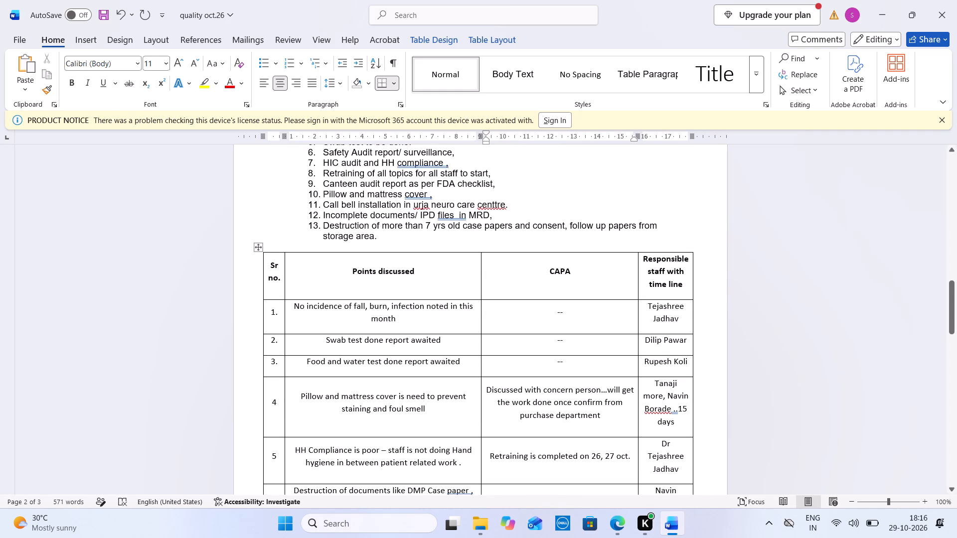
pyautogui.moveTo(692, 267); pyautogui.dragTo(721, 268)
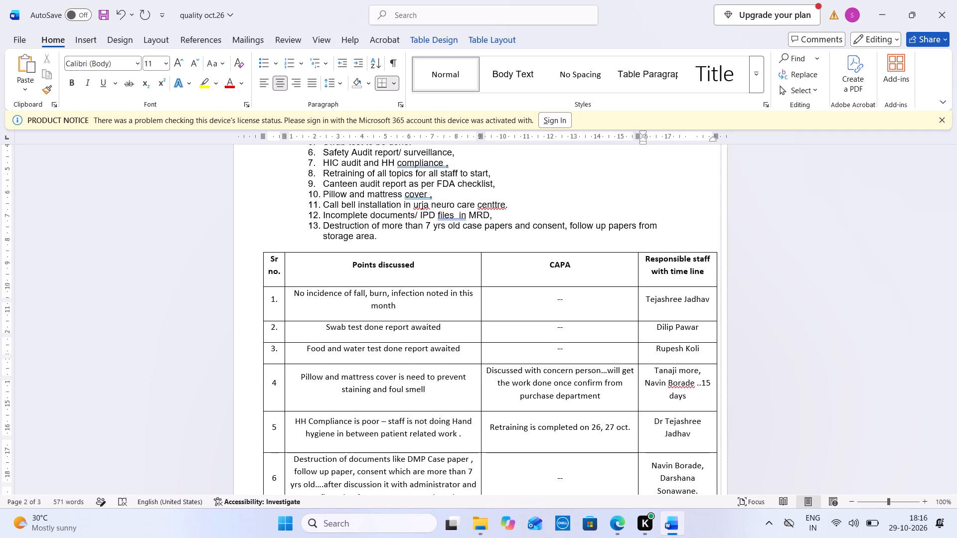
pyautogui.moveTo(721, 268); pyautogui.dragTo(725, 268)
# Shift the border between CAPA and Responsible staff to widen CAPA and narrow the staff column by about 1 cm.
pyautogui.moveTo(638, 268); pyautogui.dragTo(641, 267)
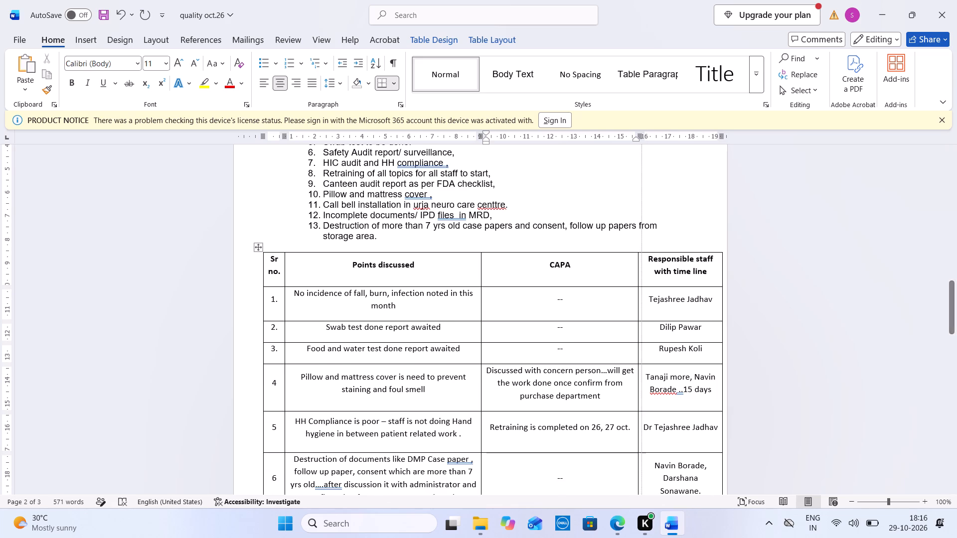
pyautogui.moveTo(641, 267); pyautogui.dragTo(666, 264)
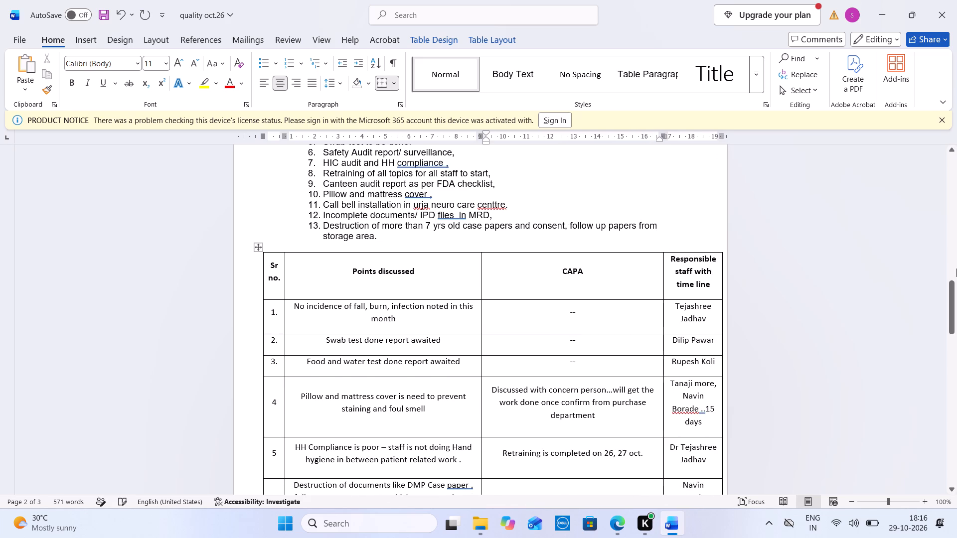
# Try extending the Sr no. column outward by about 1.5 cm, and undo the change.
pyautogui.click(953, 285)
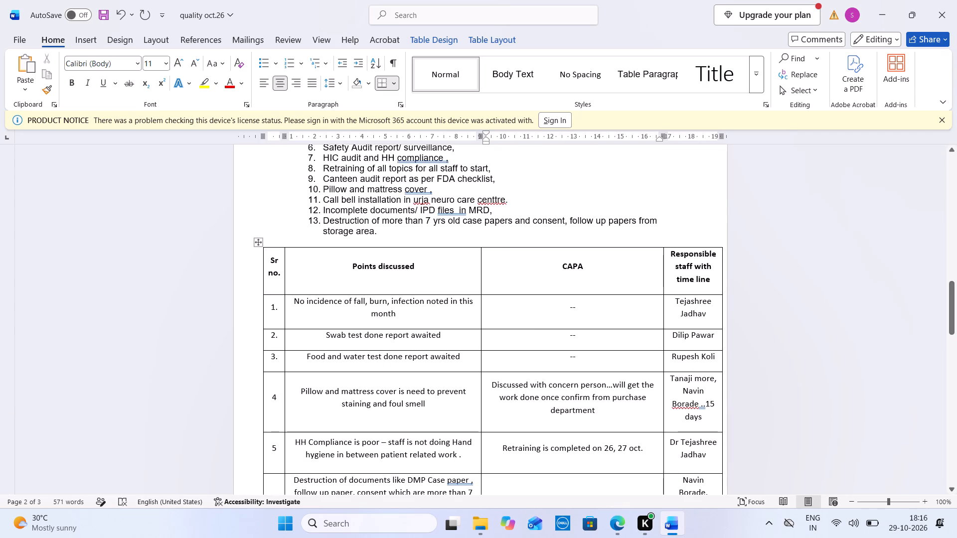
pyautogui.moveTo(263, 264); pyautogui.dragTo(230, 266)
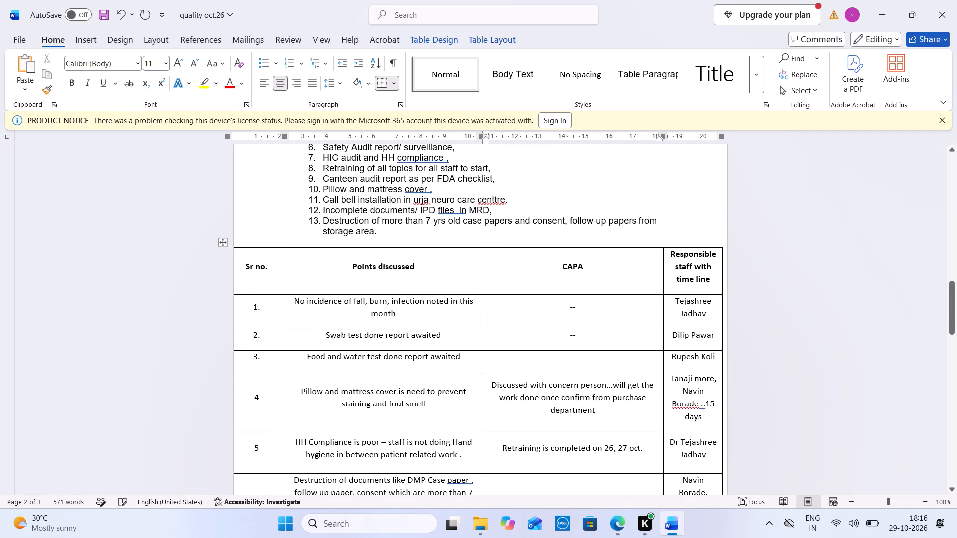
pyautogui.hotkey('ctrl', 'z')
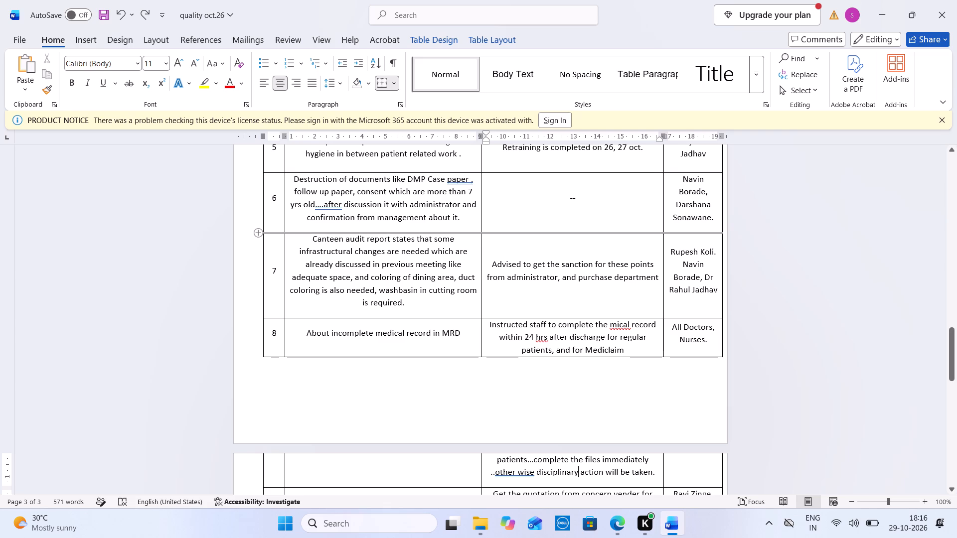
# Extend the table about 1 cm into the margin beside Sr no. and give that extra width to the Points discussed column.
pyautogui.moveTo(262, 249); pyautogui.dragTo(242, 252)
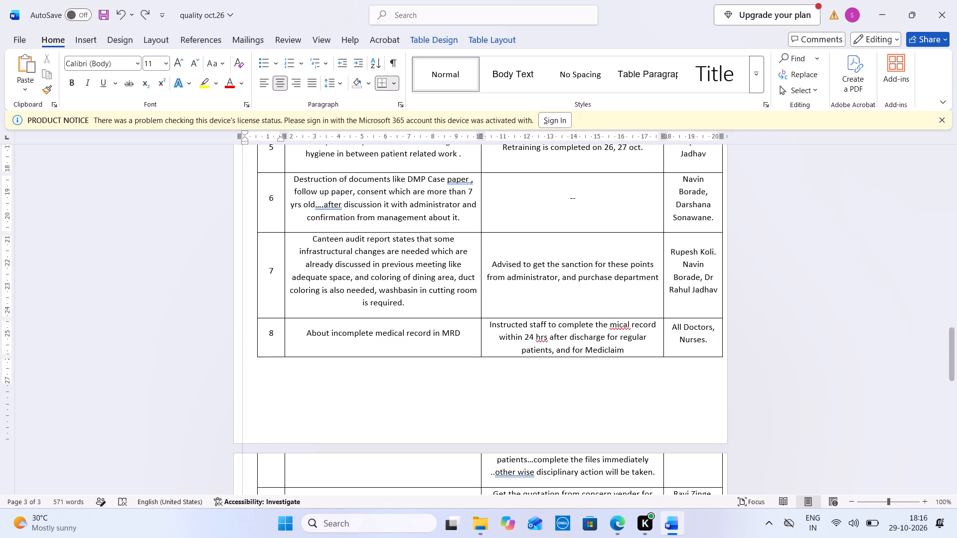
pyautogui.moveTo(242, 252); pyautogui.dragTo(238, 252)
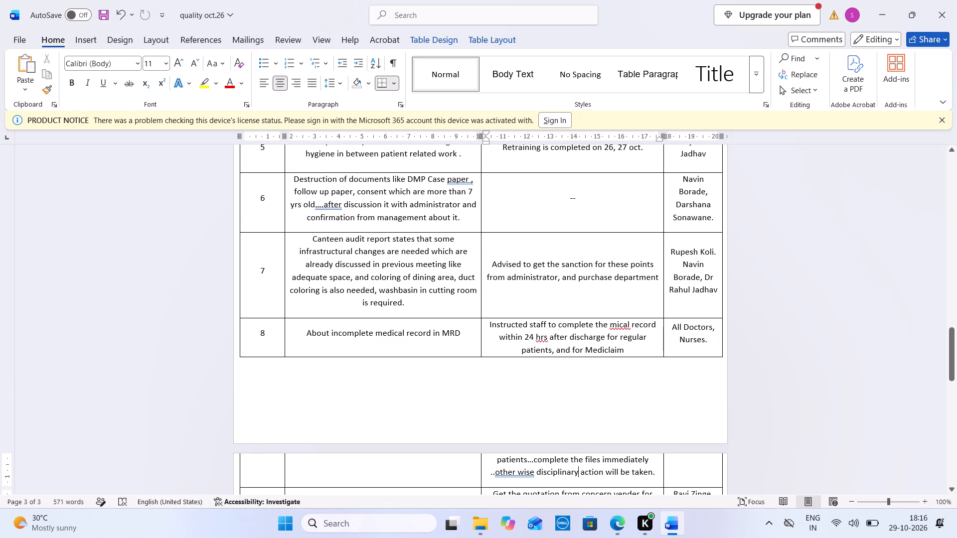
pyautogui.moveTo(283, 244); pyautogui.dragTo(260, 247)
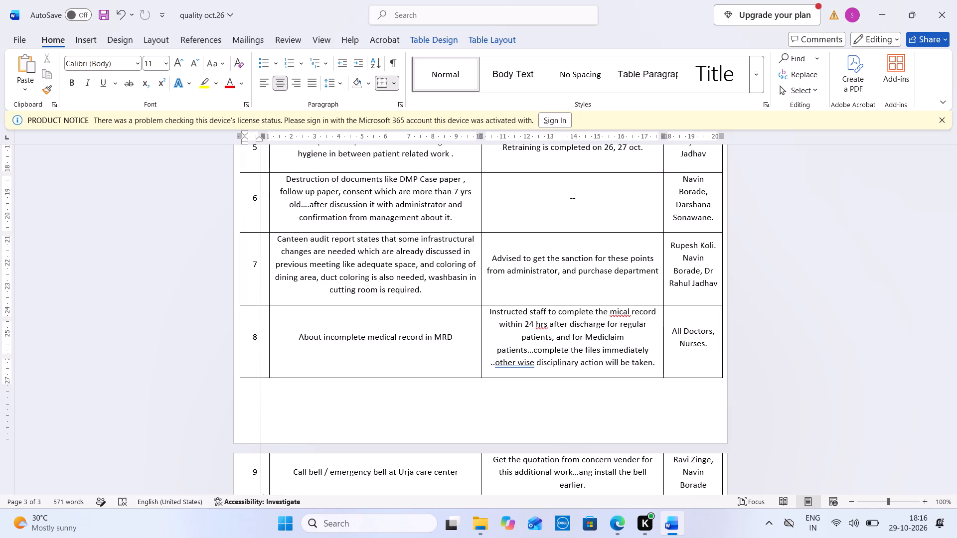
pyautogui.moveTo(260, 247); pyautogui.dragTo(249, 249)
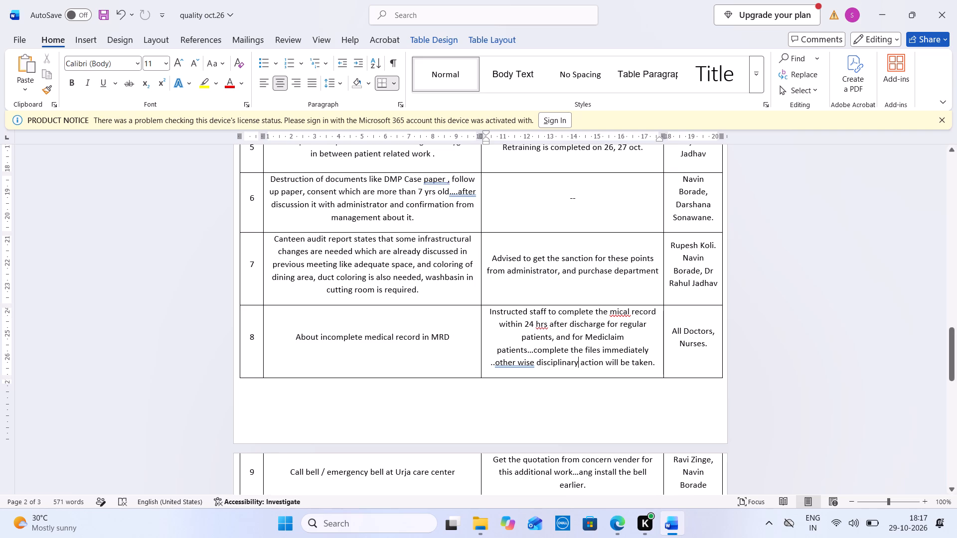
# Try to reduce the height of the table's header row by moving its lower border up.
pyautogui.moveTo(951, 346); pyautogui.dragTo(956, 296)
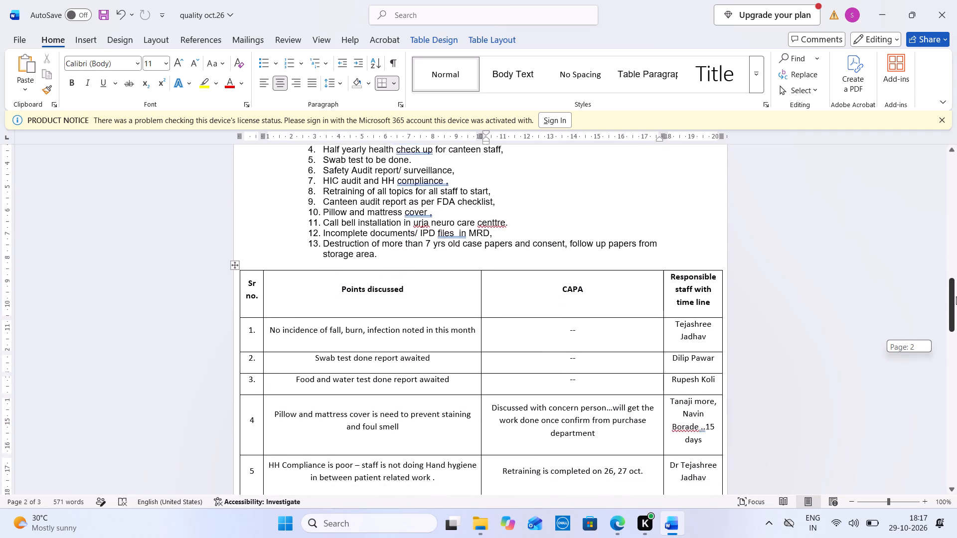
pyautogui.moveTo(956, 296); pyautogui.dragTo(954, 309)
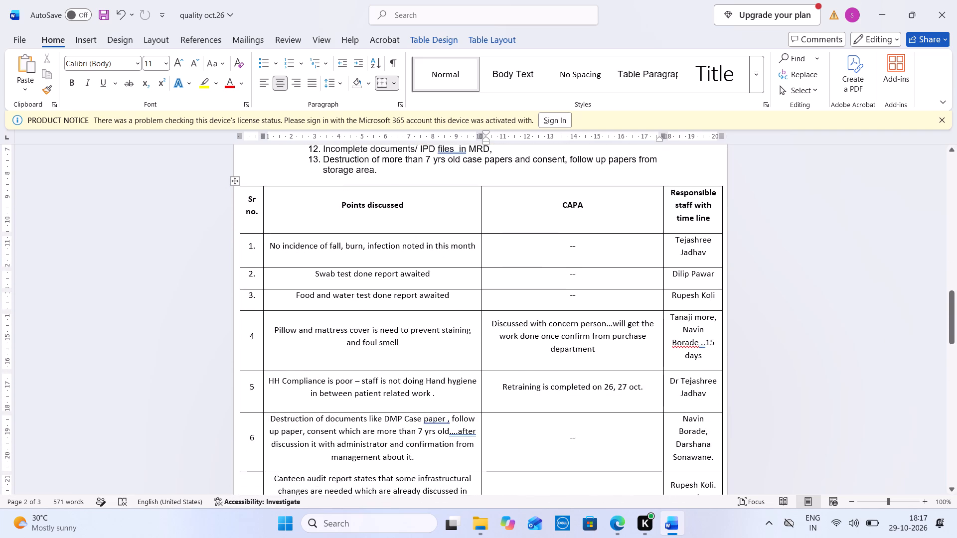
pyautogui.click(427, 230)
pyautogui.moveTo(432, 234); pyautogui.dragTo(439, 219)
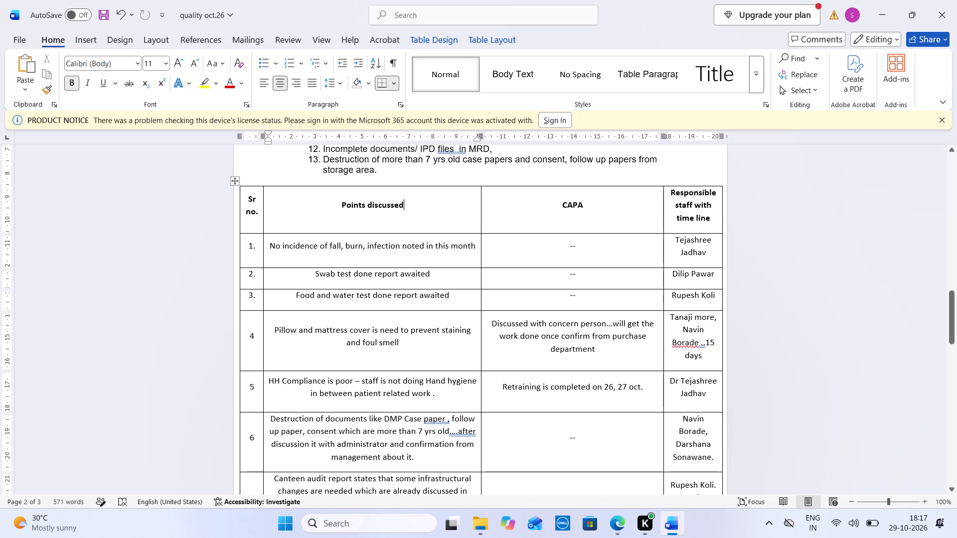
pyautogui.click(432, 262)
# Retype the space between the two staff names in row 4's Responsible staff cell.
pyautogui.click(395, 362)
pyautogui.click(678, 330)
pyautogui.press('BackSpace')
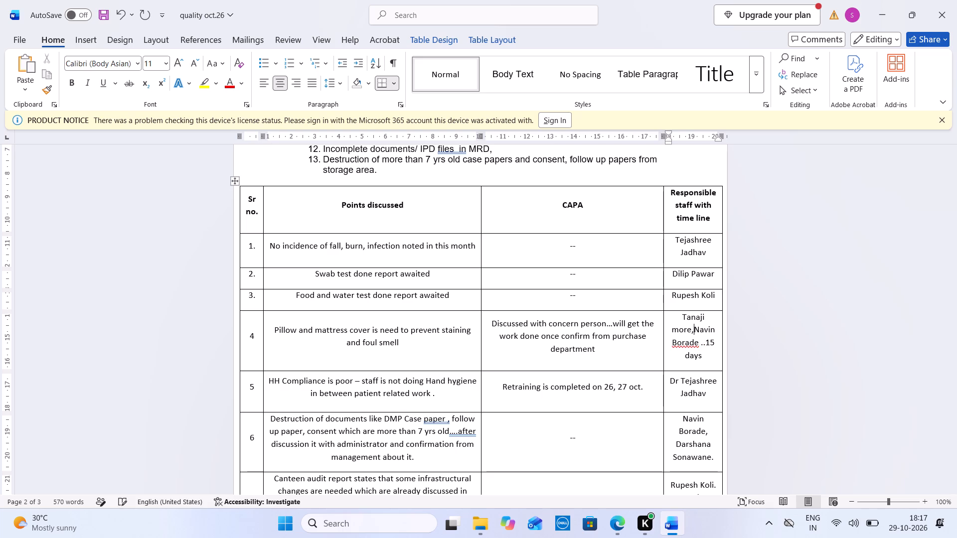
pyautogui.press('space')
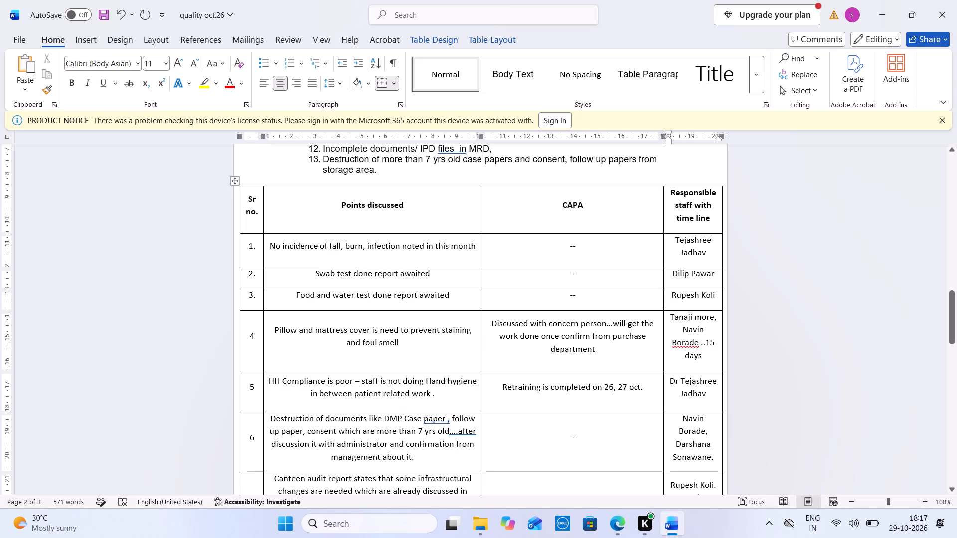
# Align the Responsible staff entries of rows 1 to 9 centre-left in their cells.
pyautogui.moveTo(671, 242); pyautogui.dragTo(716, 357)
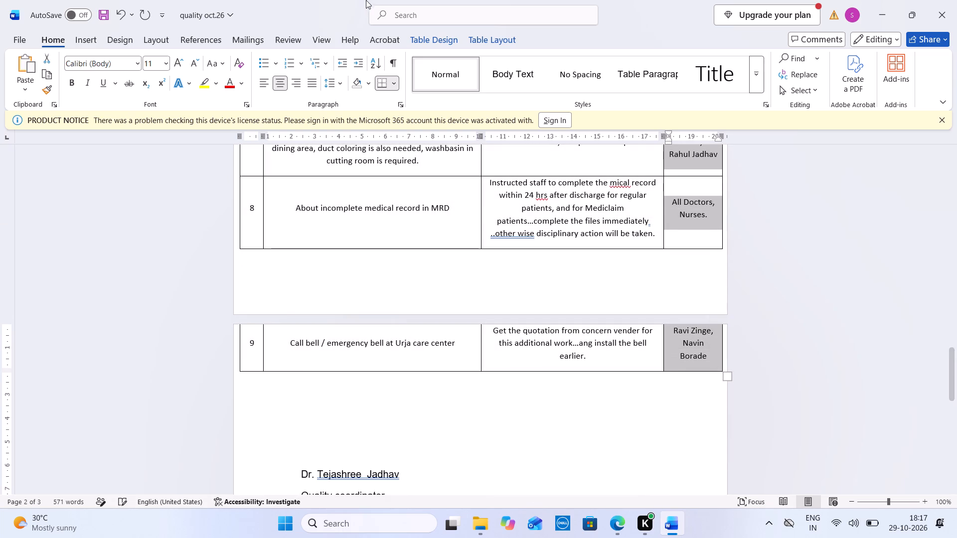
pyautogui.click(475, 37)
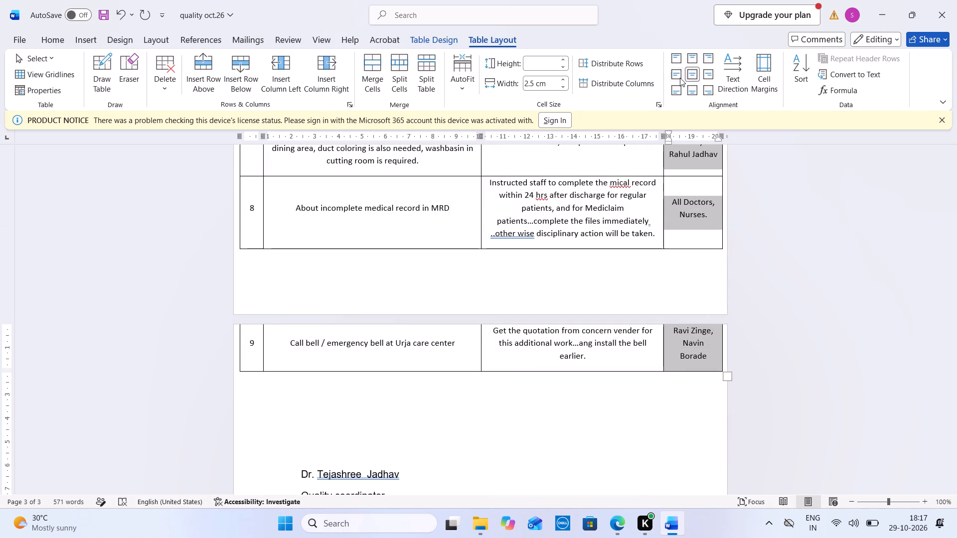
pyautogui.click(673, 74)
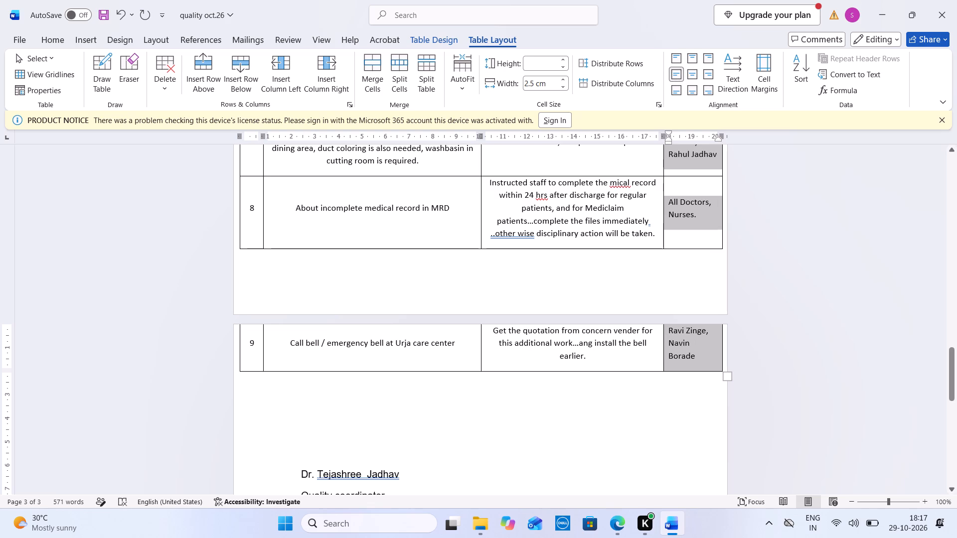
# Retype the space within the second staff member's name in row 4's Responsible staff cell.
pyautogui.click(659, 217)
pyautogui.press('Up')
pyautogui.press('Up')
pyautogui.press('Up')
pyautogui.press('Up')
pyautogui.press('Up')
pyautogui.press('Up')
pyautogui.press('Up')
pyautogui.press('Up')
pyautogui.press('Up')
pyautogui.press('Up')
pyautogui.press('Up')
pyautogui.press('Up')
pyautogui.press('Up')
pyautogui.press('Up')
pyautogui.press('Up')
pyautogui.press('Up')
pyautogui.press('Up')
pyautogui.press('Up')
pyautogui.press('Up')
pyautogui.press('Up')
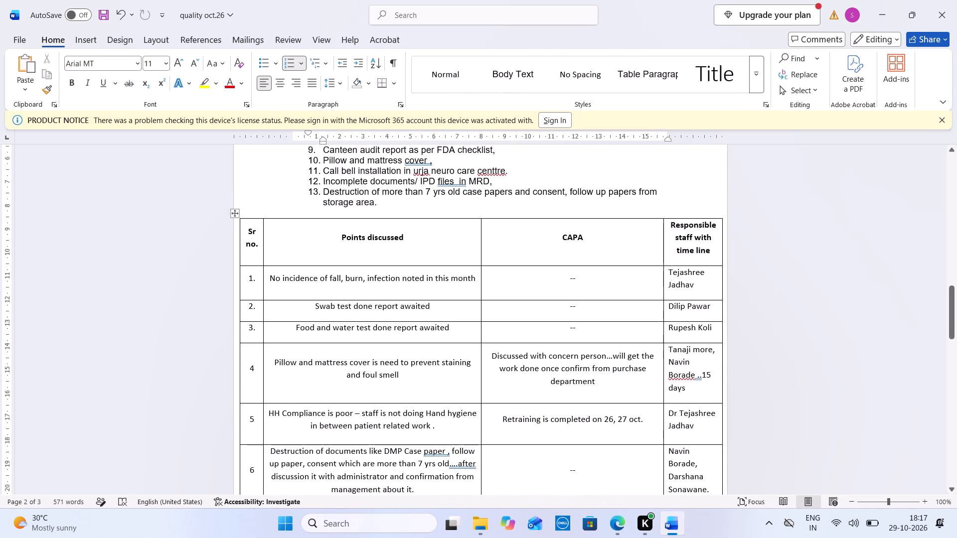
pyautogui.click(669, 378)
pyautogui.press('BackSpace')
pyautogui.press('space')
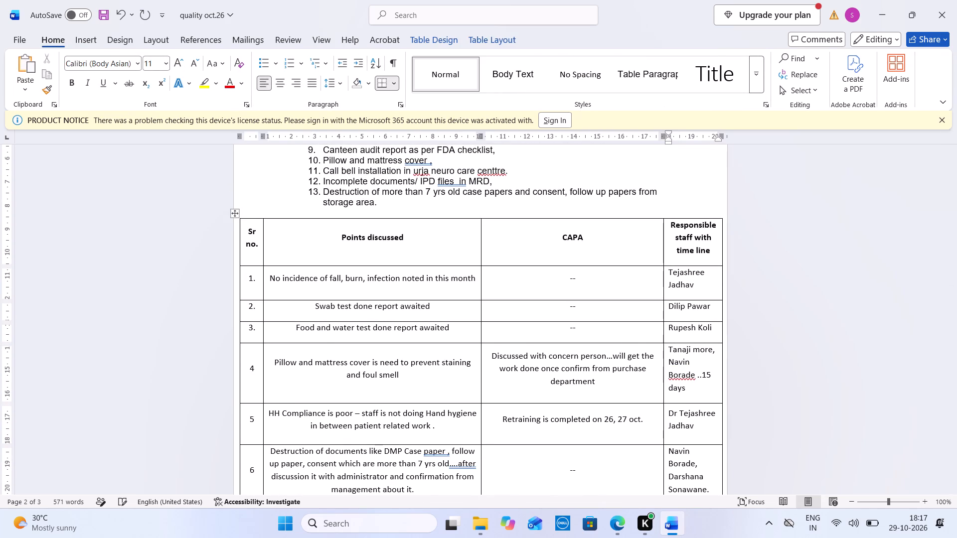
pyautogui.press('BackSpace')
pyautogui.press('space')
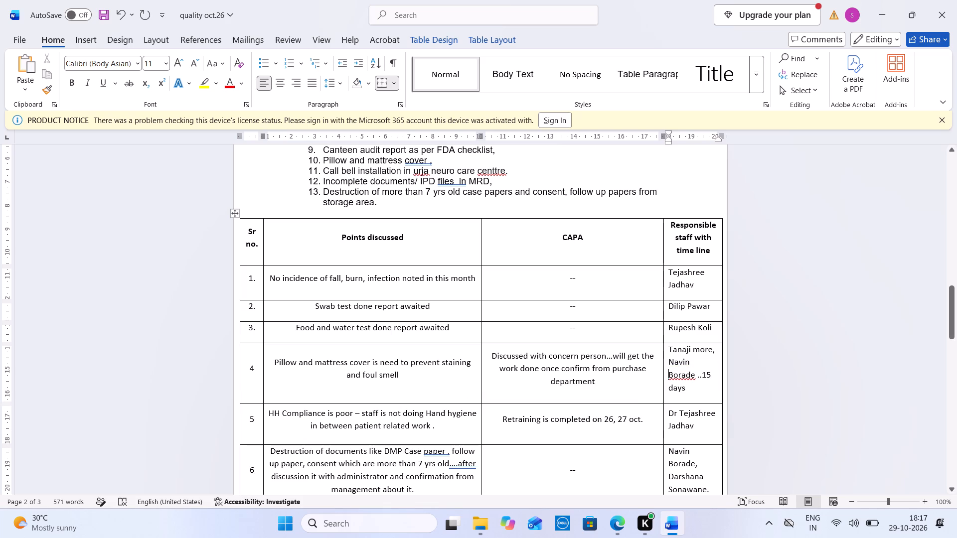
# Left-align the CAPA text in rows 8 and 7 of the table.
pyautogui.click(685, 423)
pyautogui.press('Down')
pyautogui.press('Down')
pyautogui.press('Down')
pyautogui.press('Down')
pyautogui.press('Down')
pyautogui.press('Down')
pyautogui.press('Down')
pyautogui.press('Down')
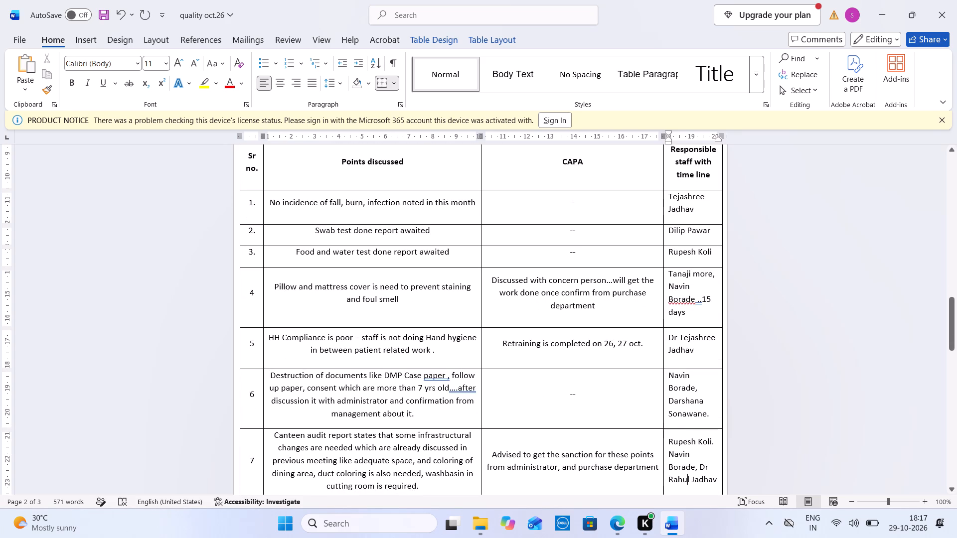
pyautogui.press('Down')
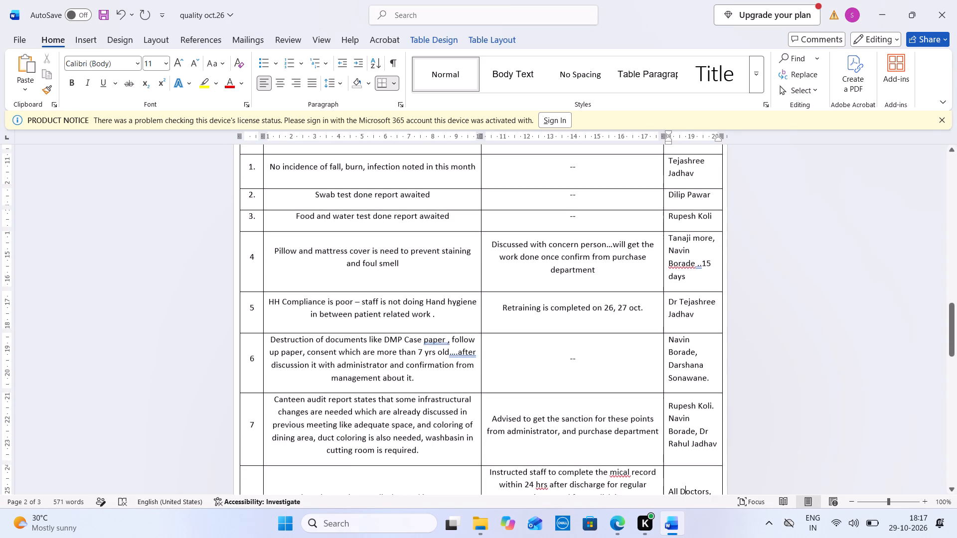
pyautogui.press('Down')
pyautogui.press('Down')
pyautogui.press('Down')
pyautogui.press('Down')
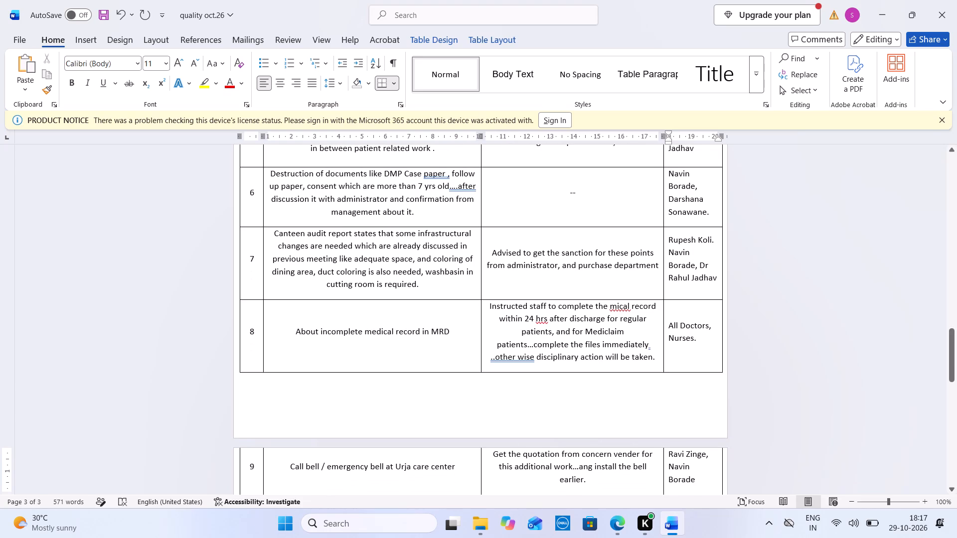
pyautogui.click(486, 312)
pyautogui.press('BackSpace')
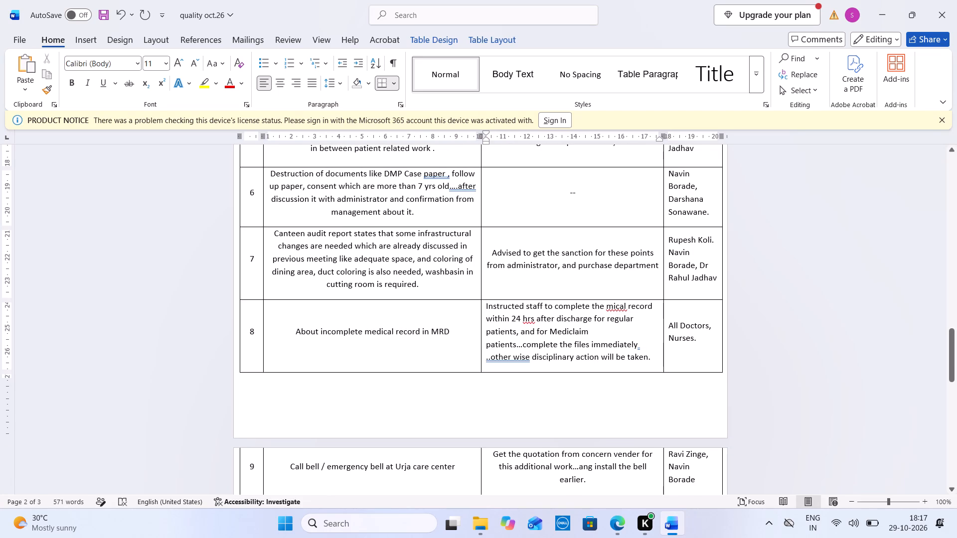
pyautogui.click(487, 251)
pyautogui.press('BackSpace')
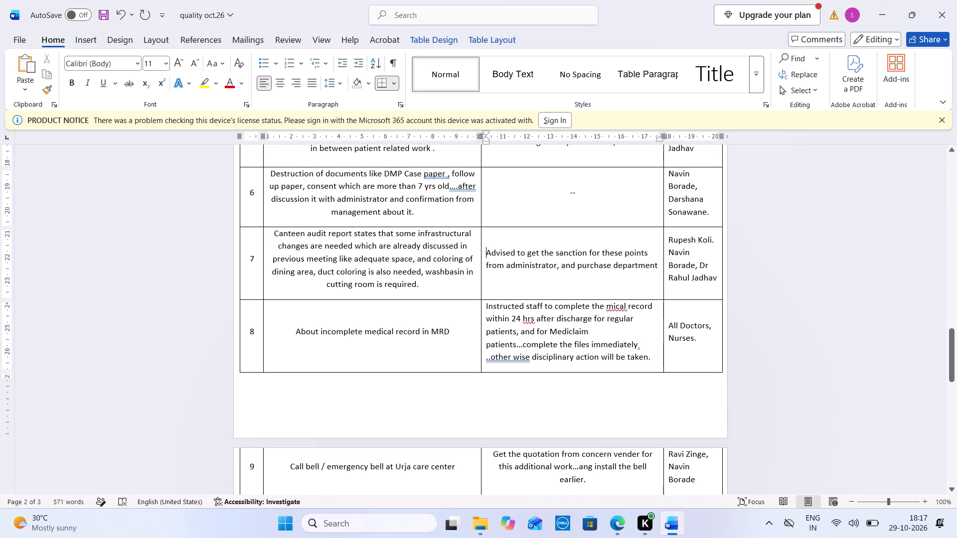
# Left-align the Points discussed text in rows 7, 6 and 4.
pyautogui.click(278, 238)
pyautogui.press('Left')
pyautogui.press('BackSpace')
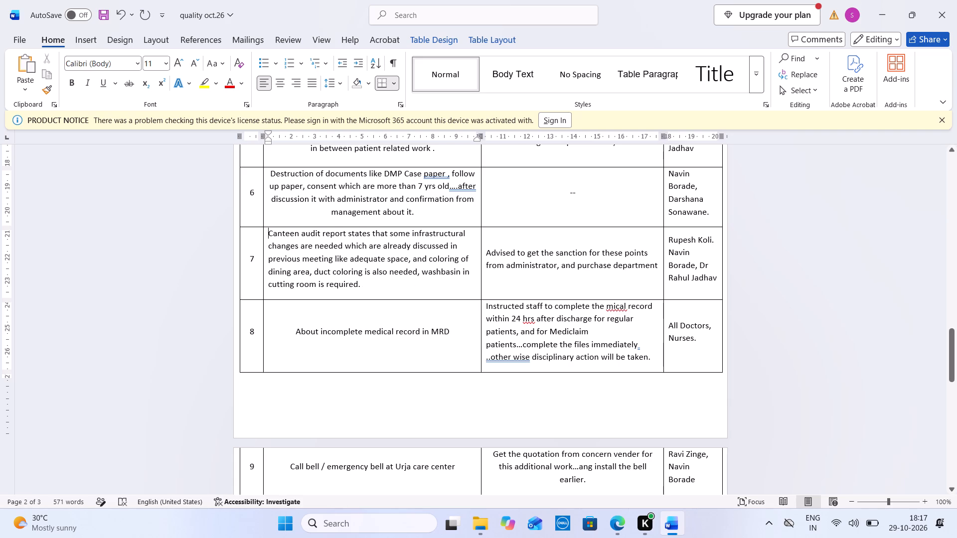
pyautogui.click(269, 174)
pyautogui.press('BackSpace')
pyautogui.press('Up')
pyautogui.press('Up')
pyautogui.press('Up')
pyautogui.press('Up')
pyautogui.press('Up')
pyautogui.press('Up')
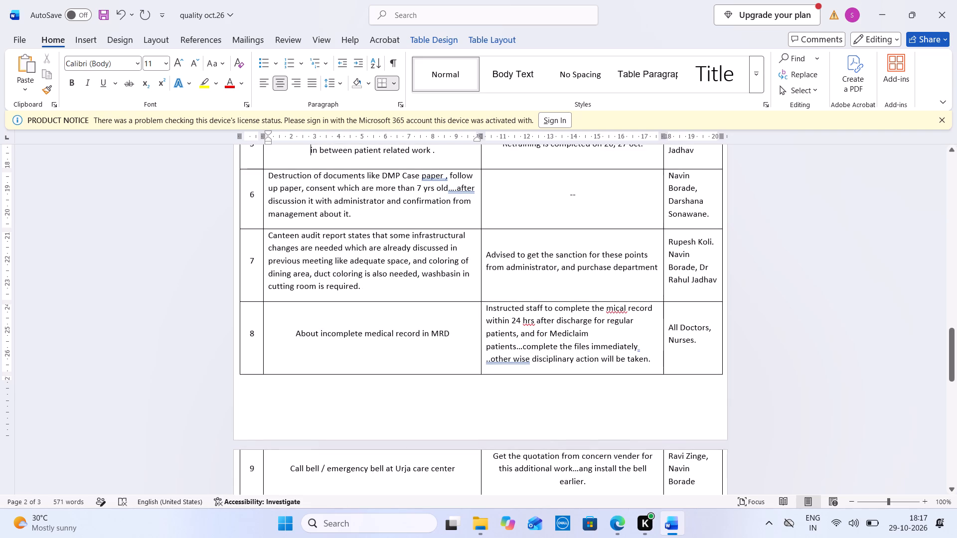
pyautogui.click(279, 214)
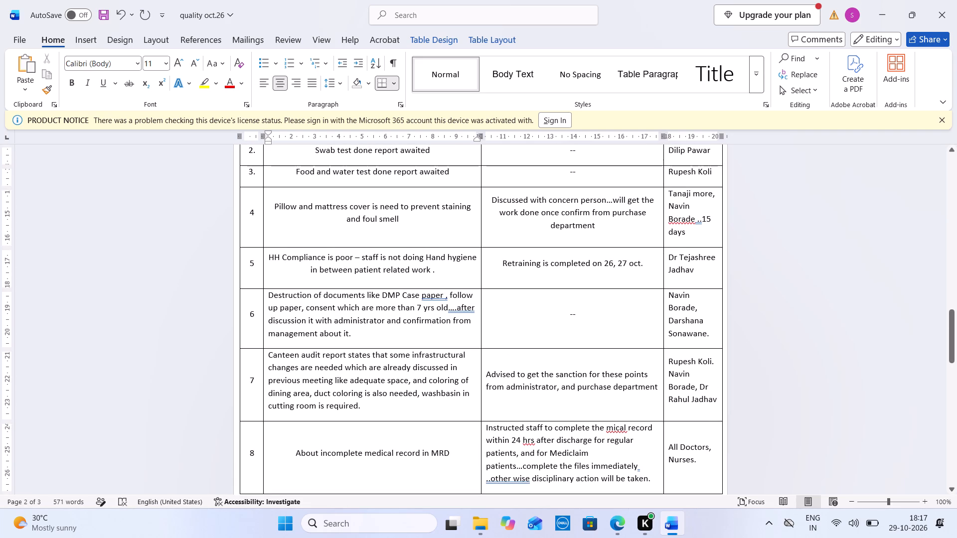
pyautogui.click(275, 209)
pyautogui.press('BackSpace')
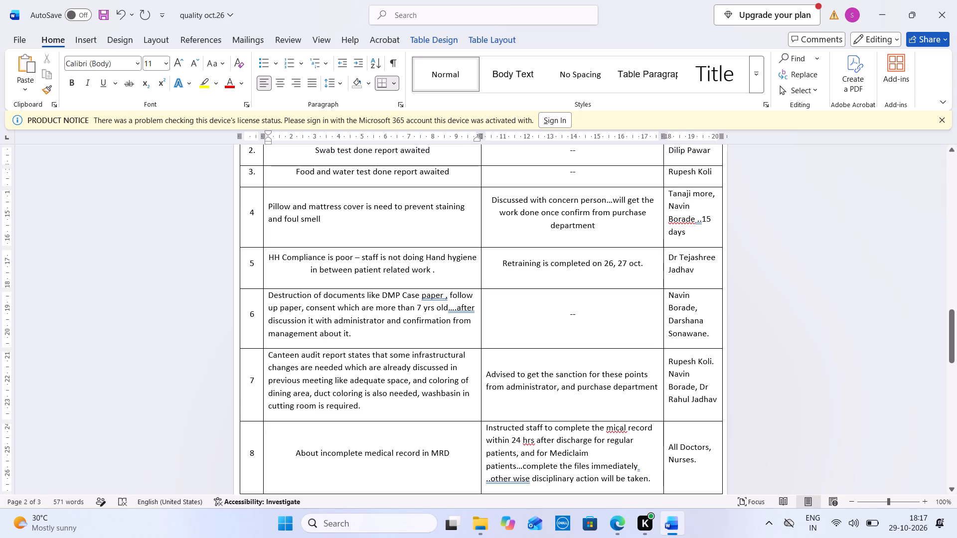
# Delete the two dots before "15 days" in row 4's Responsible staff cell.
pyautogui.click(703, 222)
pyautogui.press('BackSpace')
pyautogui.press('BackSpace')
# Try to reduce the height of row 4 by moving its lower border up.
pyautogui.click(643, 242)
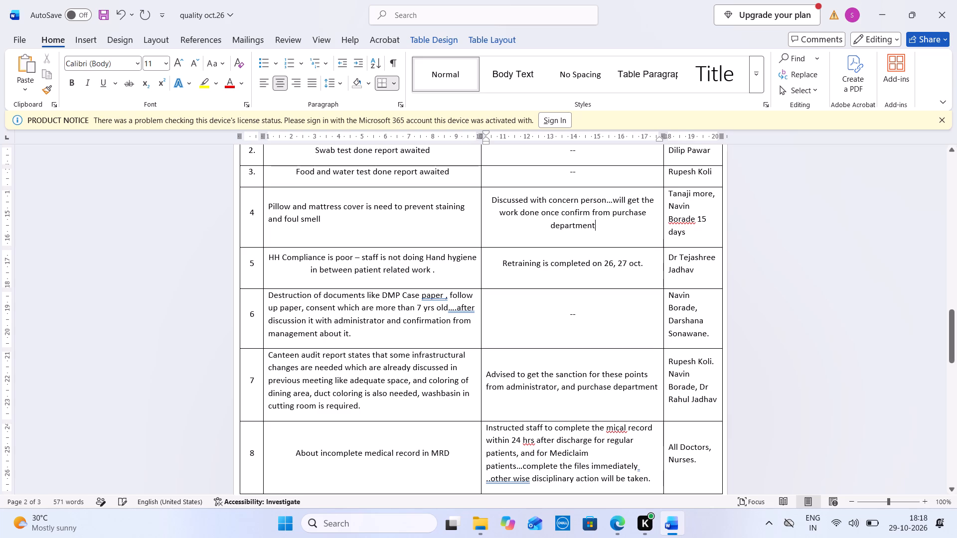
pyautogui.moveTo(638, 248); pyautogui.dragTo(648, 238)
# Replace the ellipsis between "Mediclaim patients" and "complete the files" with a space in row 8's CAPA text.
pyautogui.press('Up')
pyautogui.press('Up')
pyautogui.press('Up')
pyautogui.press('Up')
pyautogui.press('Up')
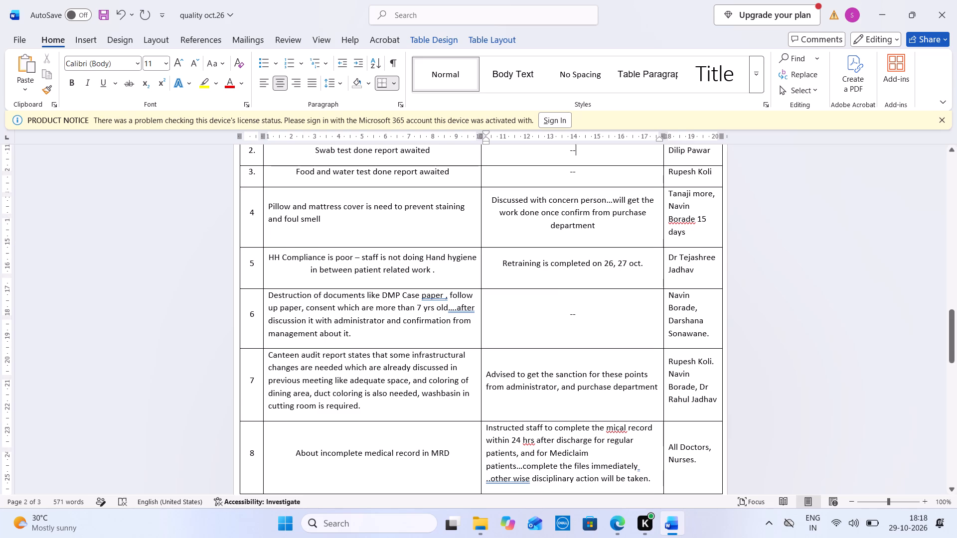
pyautogui.press('Up')
pyautogui.press('Up')
pyautogui.press('Up')
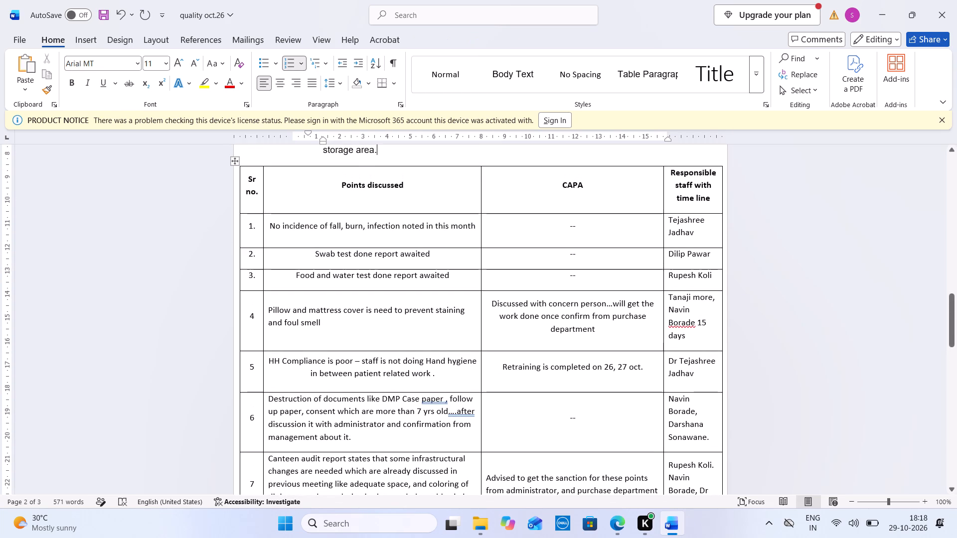
pyautogui.press('Down')
pyautogui.press('Down')
pyautogui.press('Down')
pyautogui.press('Down')
pyautogui.press('Down')
pyautogui.press('Down')
pyautogui.press('Down')
pyautogui.press('Down')
pyautogui.press('Down')
pyautogui.press('Down')
pyautogui.press('Down')
pyautogui.press('Down')
pyautogui.press('Down')
pyautogui.press('Down')
pyautogui.press('Down')
pyautogui.press('Down')
pyautogui.press('Down')
pyautogui.press('Down')
pyautogui.press('Down')
pyautogui.press('Down')
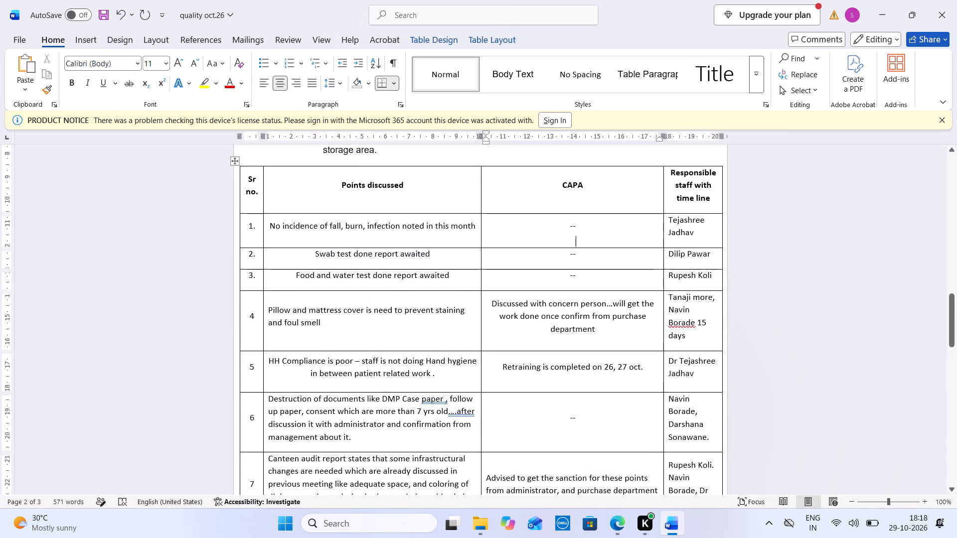
pyautogui.press('Down')
pyautogui.press('Down')
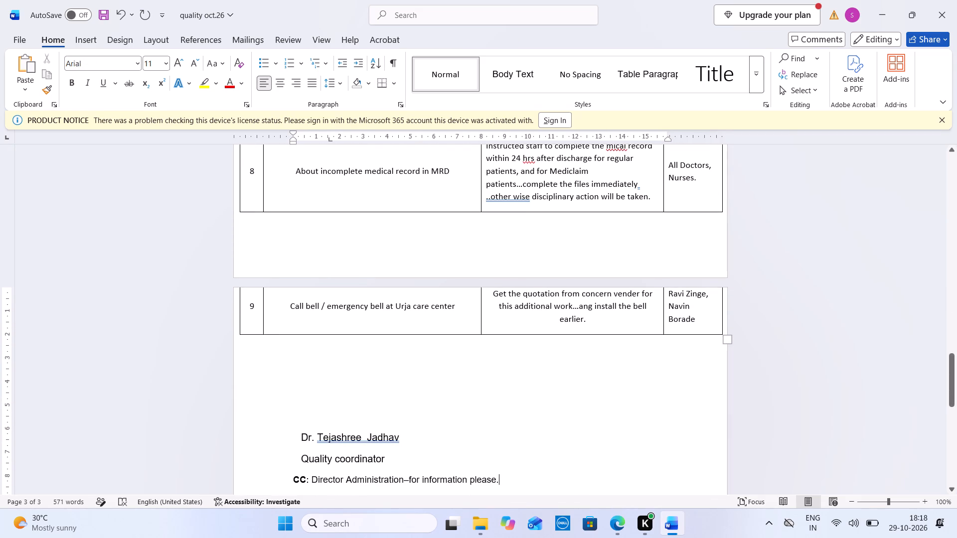
pyautogui.click(519, 190)
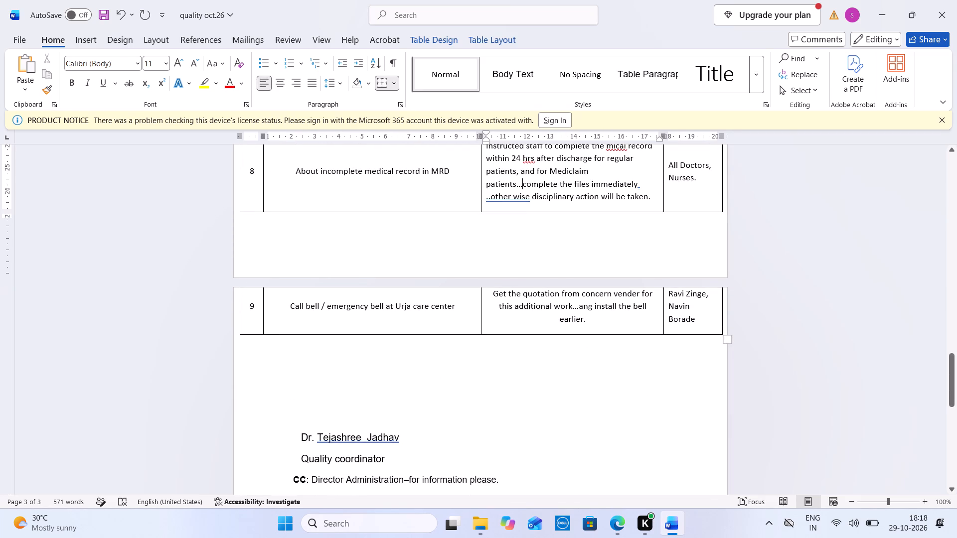
pyautogui.press('BackSpace')
pyautogui.press('space')
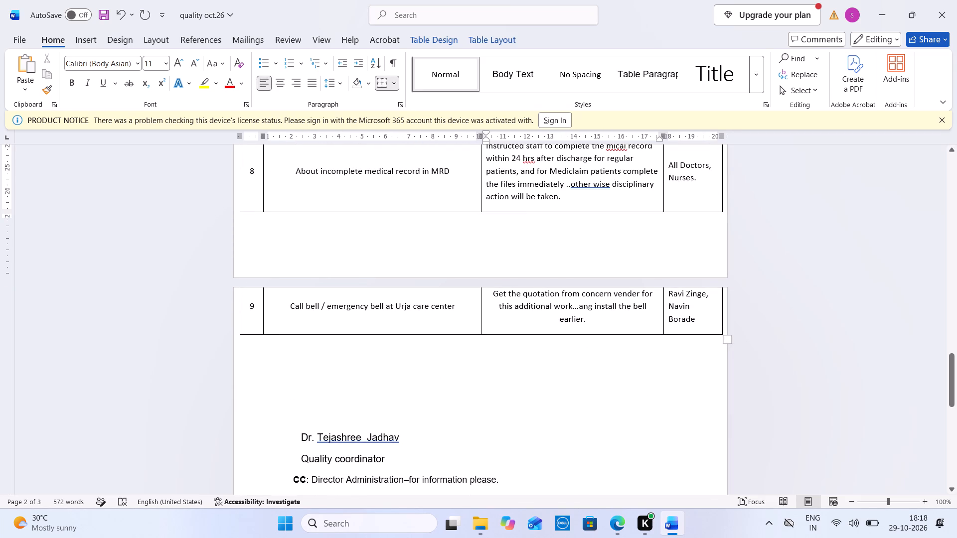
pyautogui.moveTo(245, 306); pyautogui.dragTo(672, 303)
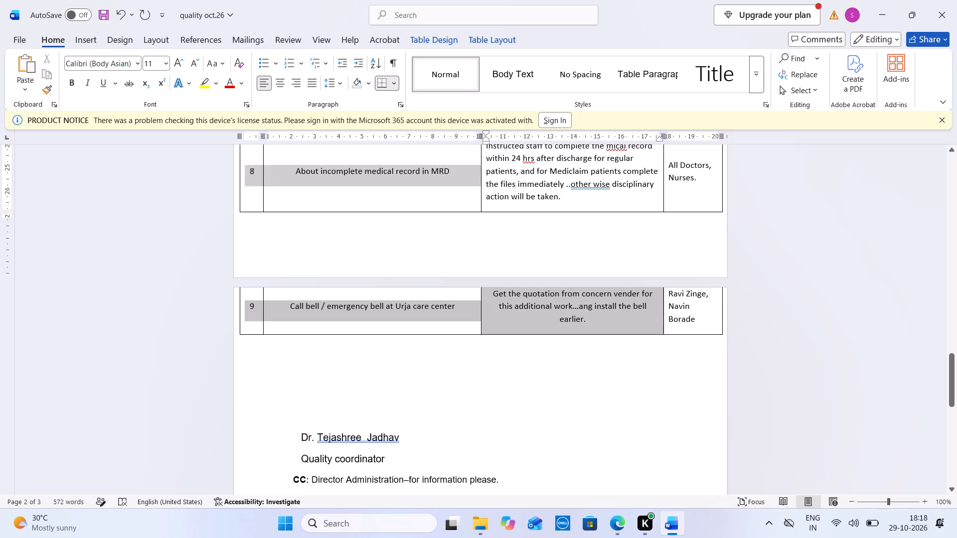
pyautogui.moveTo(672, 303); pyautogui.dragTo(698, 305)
# Remove the indent and an empty line before the "AGENDA - QUALITY ASSURANCE COMMITTEE MEETING POINTS" heading.
pyautogui.click(952, 177)
pyautogui.click(952, 177)
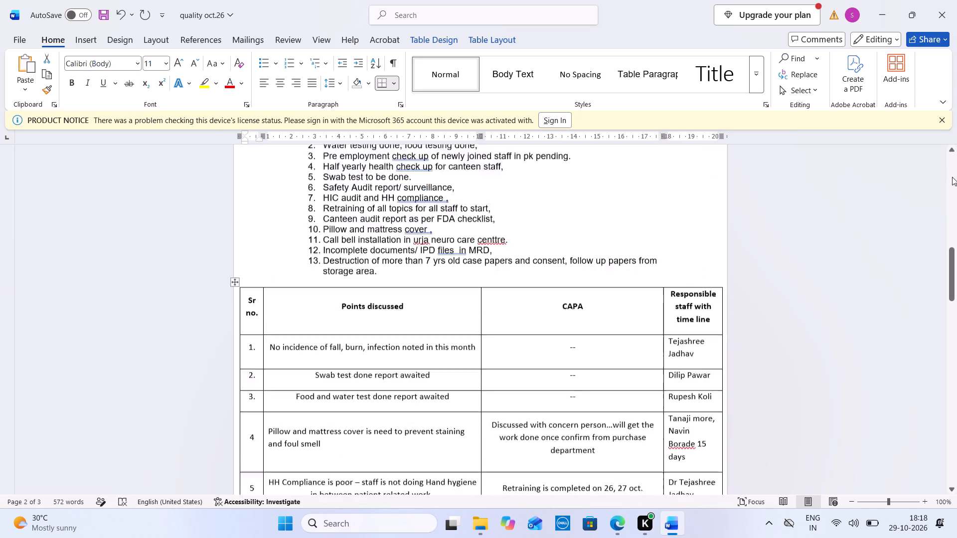
pyautogui.click(288, 290)
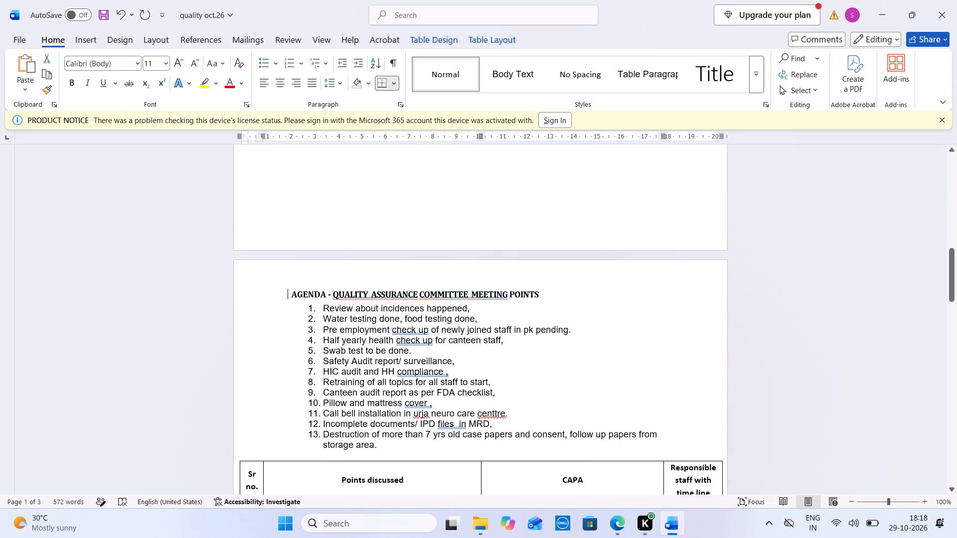
pyautogui.press('BackSpace')
pyautogui.press('BackSpace')
pyautogui.press('BackSpace')
pyautogui.press('BackSpace')
pyautogui.press('BackSpace')
pyautogui.press('BackSpace')
pyautogui.press('BackSpace')
pyautogui.press('BackSpace')
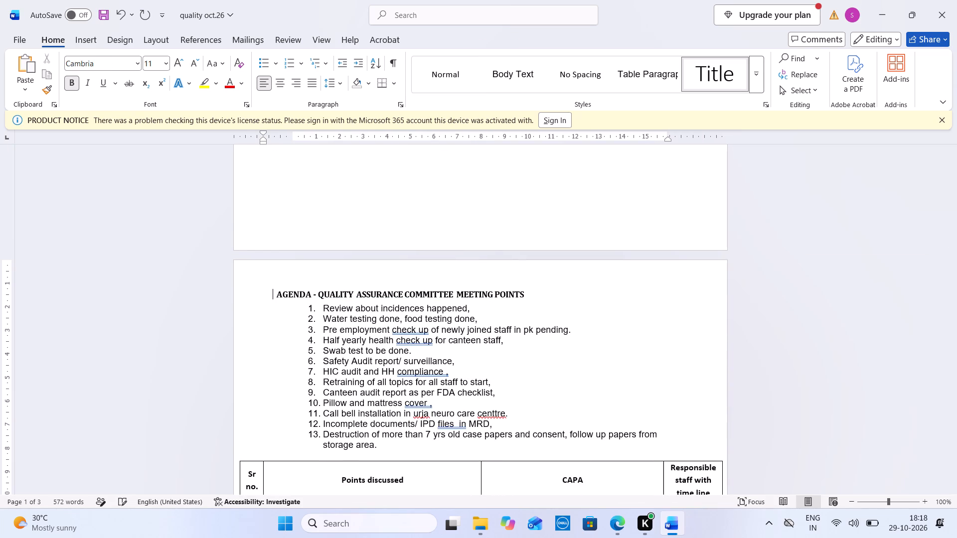
pyautogui.press('BackSpace')
pyautogui.press('BackSpace')
pyautogui.press('BackSpace')
pyautogui.press('BackSpace')
pyautogui.press('BackSpace')
pyautogui.press('BackSpace')
pyautogui.press('BackSpace')
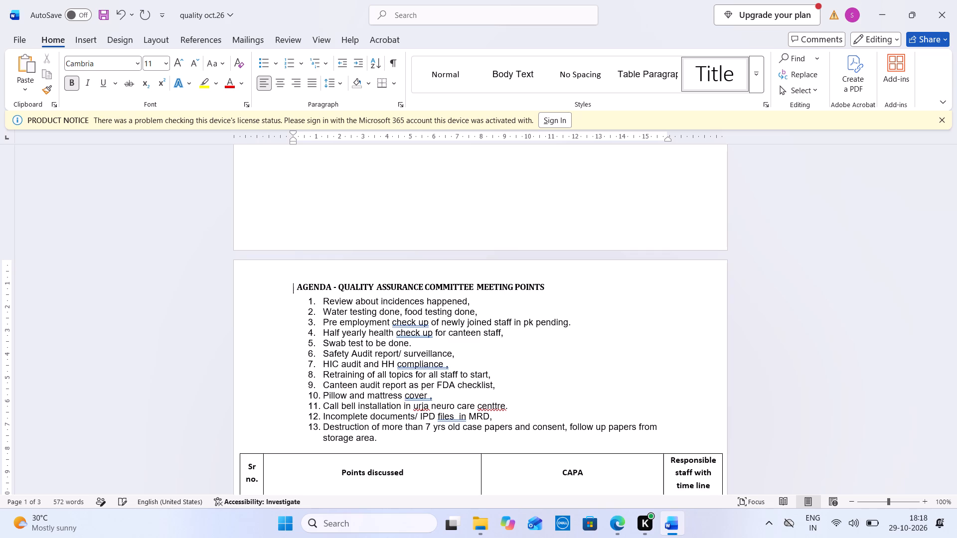
# Move the agenda heading up to page 1 by deleting the empty lines above it, leaving blank space below the network complaint paragraph.
pyautogui.press('BackSpace')
pyautogui.press('BackSpace')
pyautogui.press('BackSpace')
pyautogui.press('BackSpace')
pyautogui.press('BackSpace')
pyautogui.press('BackSpace')
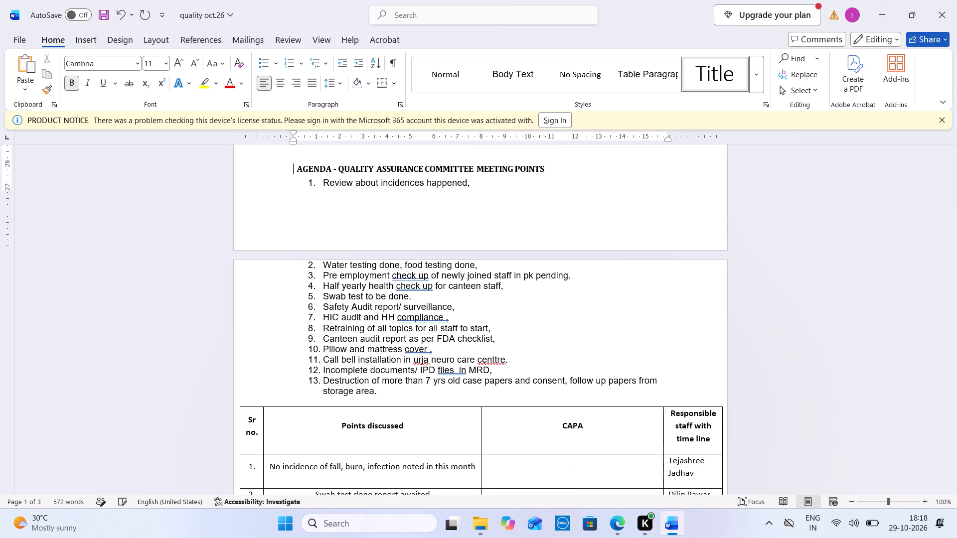
pyautogui.press('BackSpace')
pyautogui.press('BackSpace')
pyautogui.press('BackSpace')
pyautogui.press('BackSpace')
pyautogui.press('BackSpace')
pyautogui.press('BackSpace')
pyautogui.press('BackSpace')
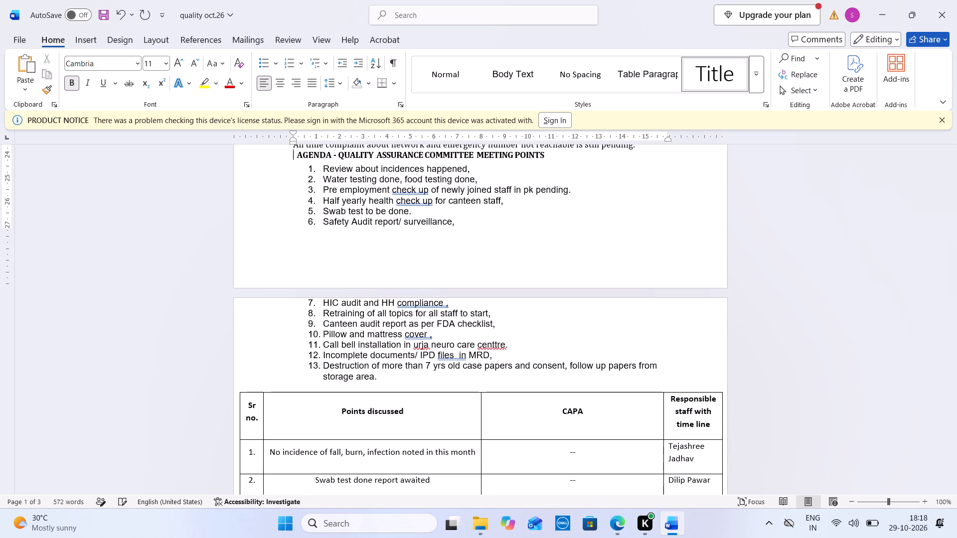
pyautogui.press('Return')
pyautogui.press('Return')
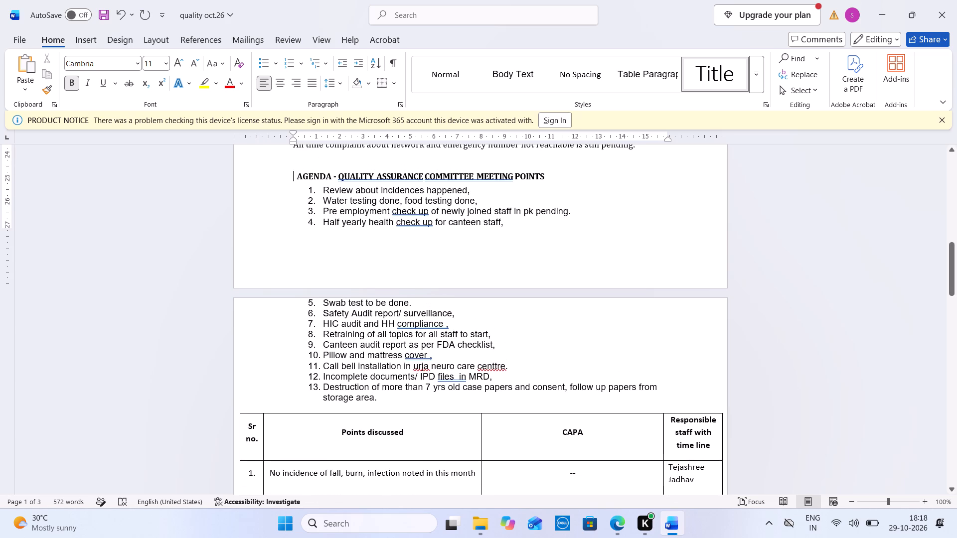
# Insert an unnumbered blank line after agenda item 4, "Half yearly health check up for canteen staff".
pyautogui.click(531, 227)
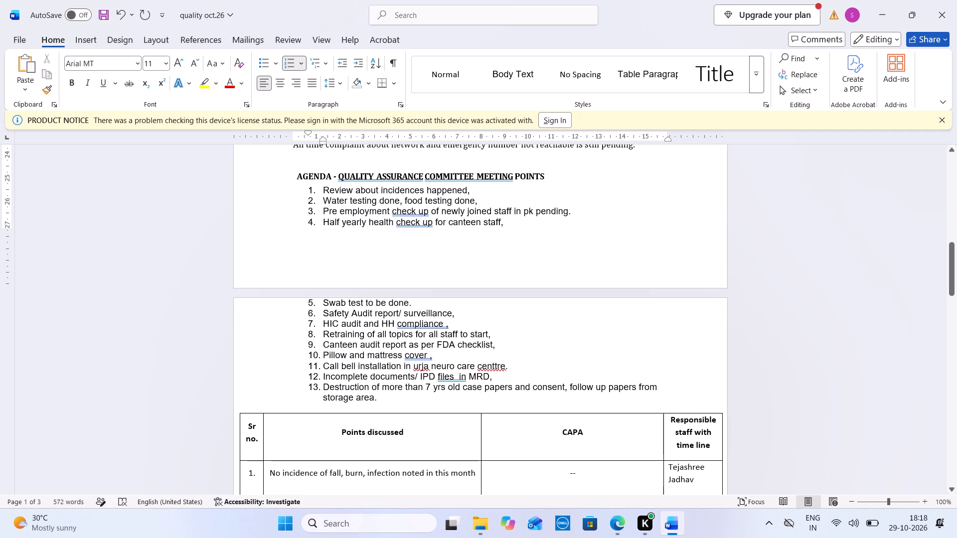
pyautogui.press('Return')
pyautogui.press('BackSpace')
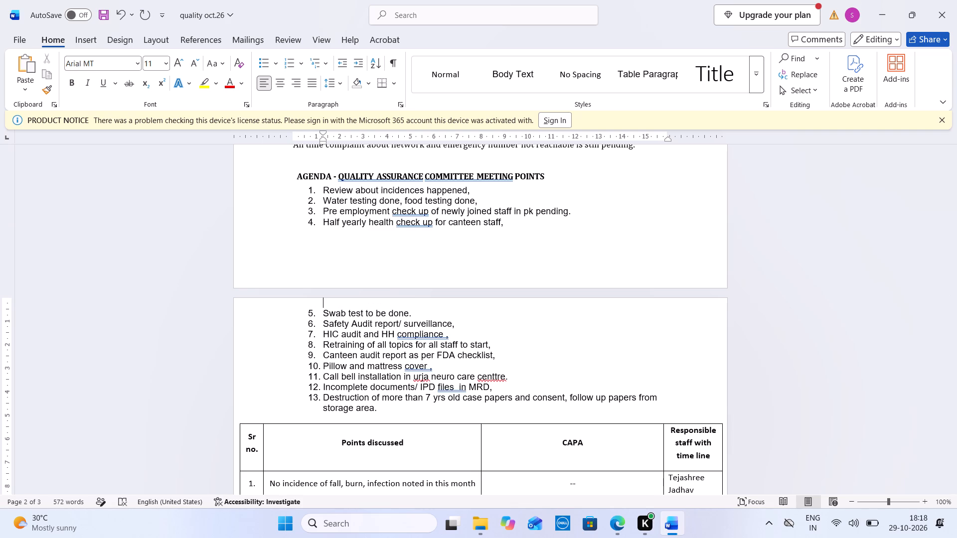
# Delete the indent and empty lines before the doctor's name in the signature block, moving it directly under the table on page 2.
pyautogui.press('Down')
pyautogui.press('Down')
pyautogui.press('Down')
pyautogui.press('Down')
pyautogui.press('Down')
pyautogui.press('Down')
pyautogui.press('Down')
pyautogui.press('Down')
pyautogui.press('Down')
pyautogui.press('Down')
pyautogui.press('Down')
pyautogui.press('Down')
pyautogui.press('Down')
pyautogui.press('Down')
pyautogui.press('Down')
pyautogui.press('Down')
pyautogui.press('Down')
pyautogui.press('Down')
pyautogui.press('Down')
pyautogui.press('Down')
pyautogui.press('Down')
pyautogui.press('Down')
pyautogui.press('Down')
pyautogui.press('Down')
pyautogui.press('Down')
pyautogui.press('Down')
pyautogui.press('Down')
pyautogui.press('Down')
pyautogui.press('Down')
pyautogui.press('Down')
pyautogui.press('Down')
pyautogui.press('Down')
pyautogui.press('Down')
pyautogui.press('Down')
pyautogui.press('Down')
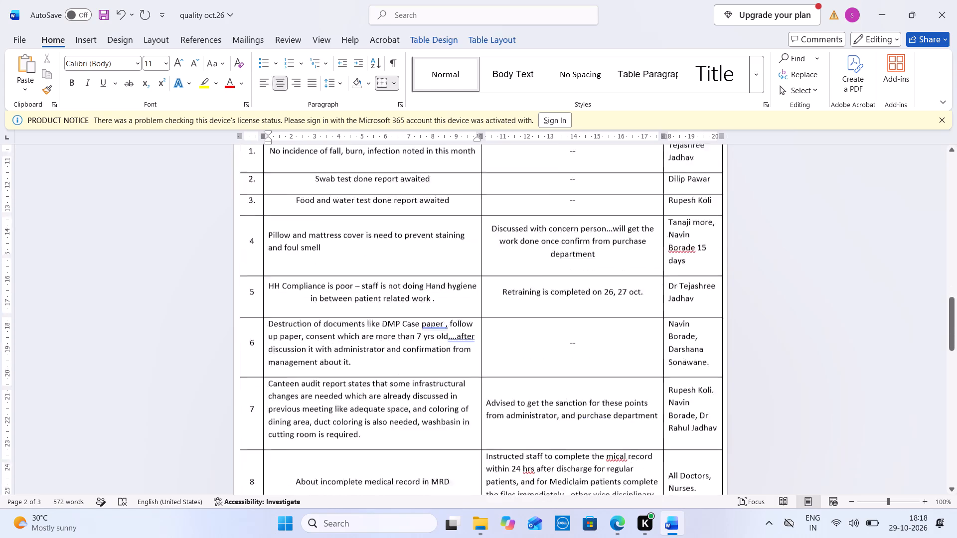
pyautogui.press('Down')
pyautogui.press('Down')
pyautogui.press('Down')
pyautogui.press('Down')
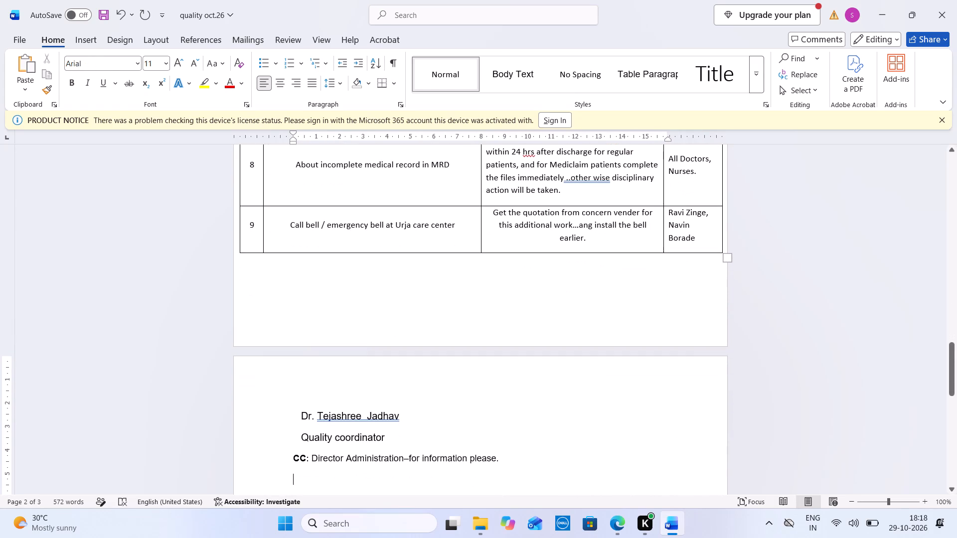
pyautogui.press('Up')
pyautogui.press('Up')
pyautogui.press('Up')
pyautogui.press('Left')
pyautogui.press('Left')
pyautogui.press('Left')
pyautogui.press('Left')
pyautogui.press('Left')
pyautogui.press('BackSpace')
pyautogui.press('BackSpace')
pyautogui.press('BackSpace')
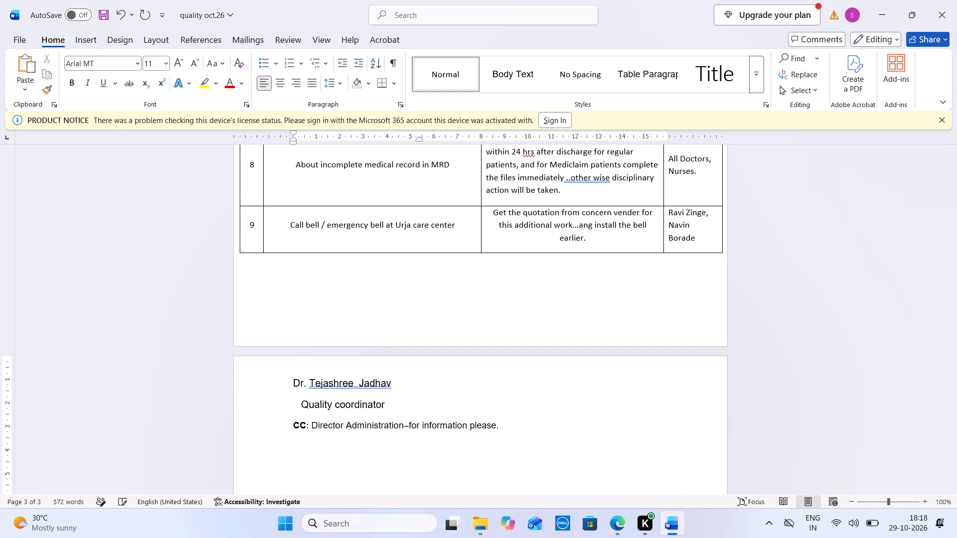
pyautogui.press('BackSpace')
pyautogui.press('BackSpace')
pyautogui.press('BackSpace')
# Remove the indent and spacing before "Quality coordinator" so it sits directly under the doctor's name on page 2.
pyautogui.press('Down')
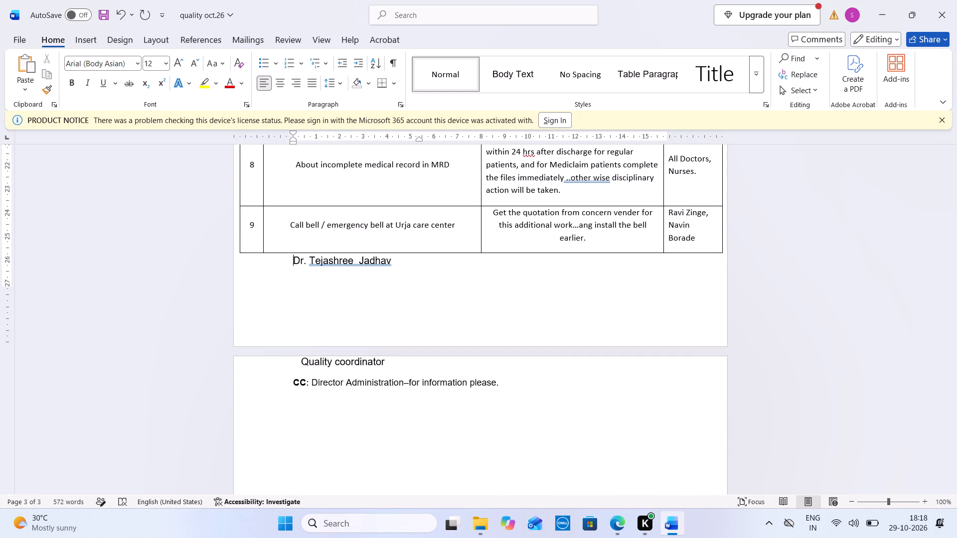
pyautogui.press('Down')
pyautogui.press('Up')
pyautogui.press('BackSpace')
pyautogui.press('BackSpace')
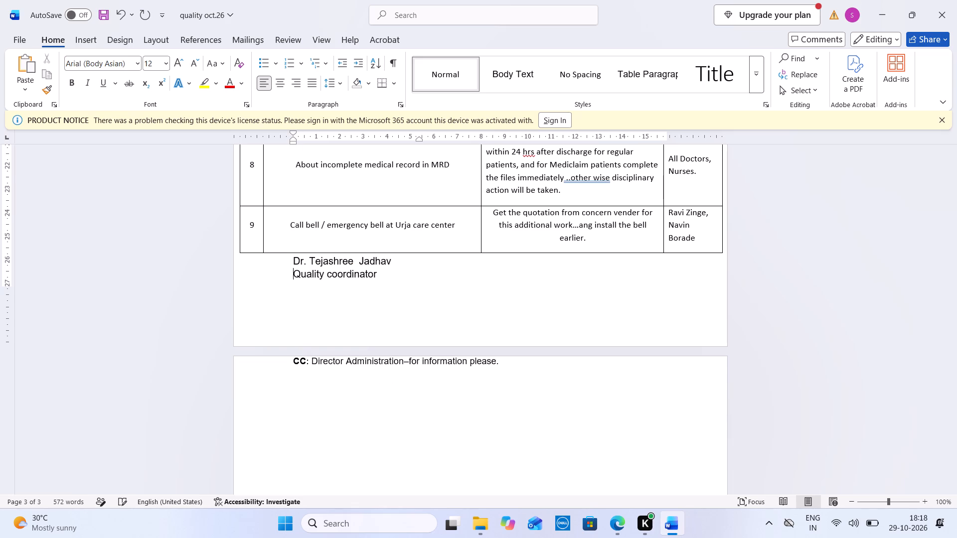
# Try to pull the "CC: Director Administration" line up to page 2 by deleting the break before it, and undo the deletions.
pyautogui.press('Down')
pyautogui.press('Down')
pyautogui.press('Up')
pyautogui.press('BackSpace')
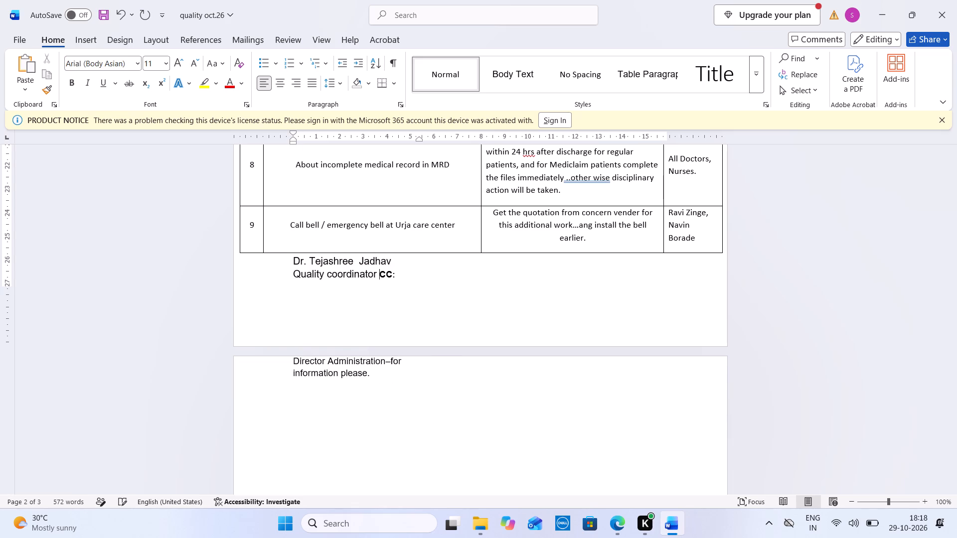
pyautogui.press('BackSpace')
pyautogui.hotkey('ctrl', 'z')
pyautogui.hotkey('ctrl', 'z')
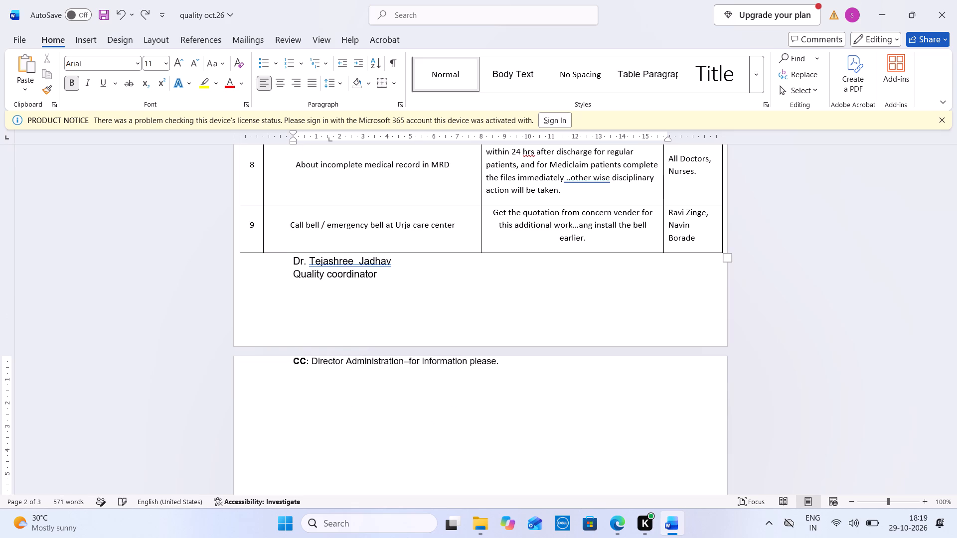
# Review the page 1 layout from the hospital letterhead and members table down to the agenda list.
pyautogui.moveTo(949, 370); pyautogui.dragTo(956, 172)
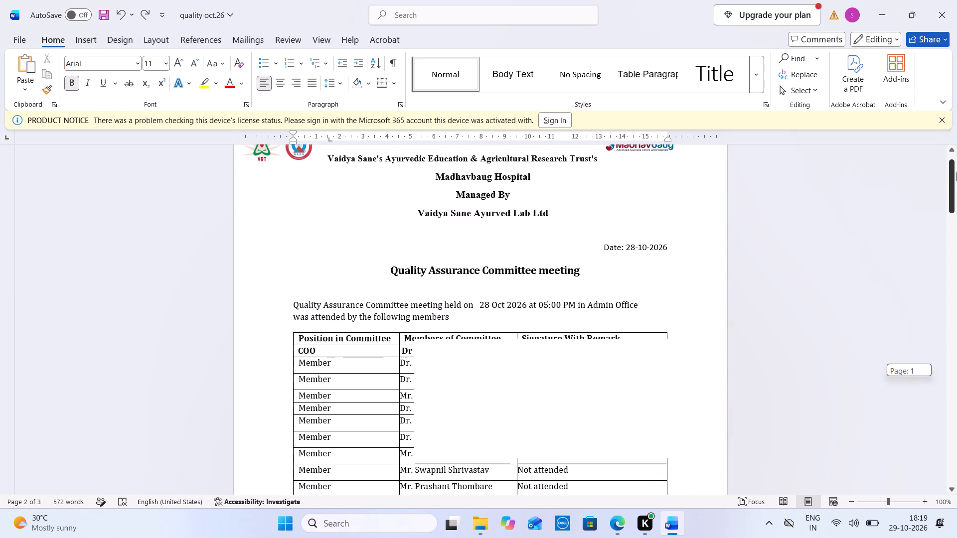
pyautogui.moveTo(956, 172); pyautogui.dragTo(956, 171)
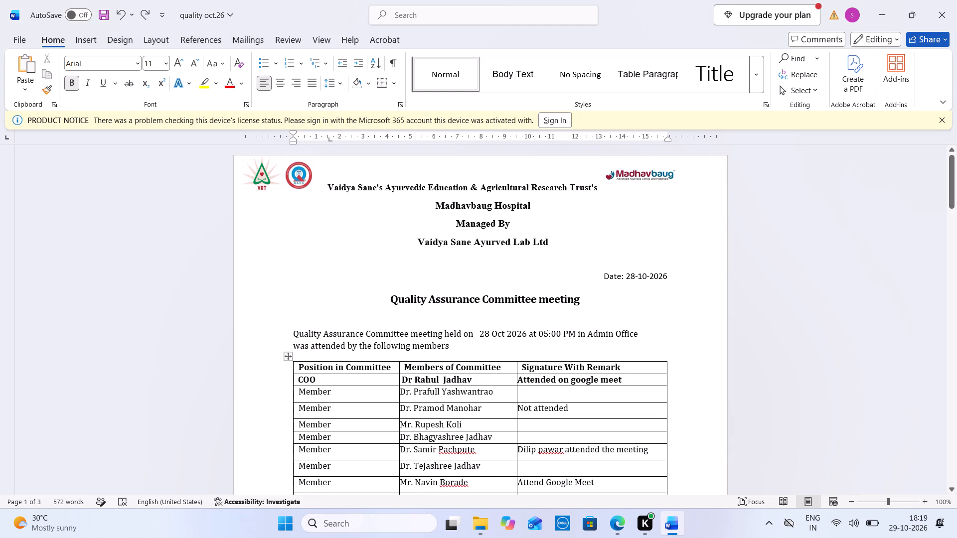
pyautogui.moveTo(948, 191); pyautogui.dragTo(950, 260)
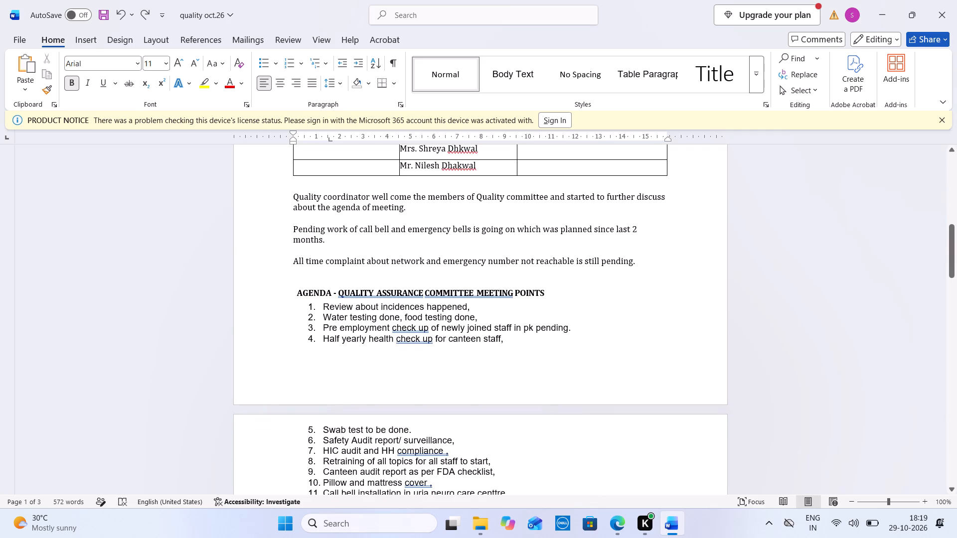
# Delete the empty lines between the three introductory paragraphs below the members table.
pyautogui.click(343, 219)
pyautogui.press('BackSpace')
pyautogui.press('BackSpace')
pyautogui.press('BackSpace')
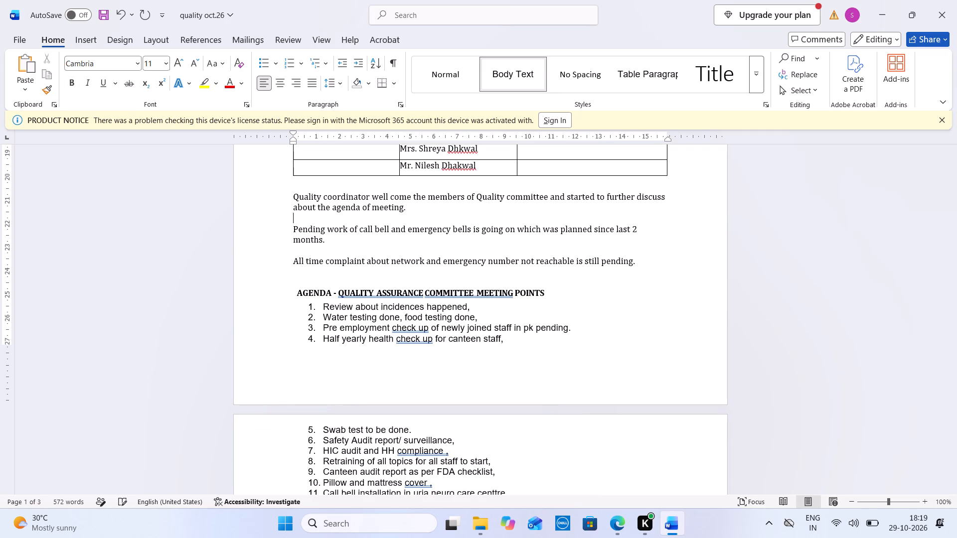
pyautogui.press('BackSpace')
pyautogui.click(293, 238)
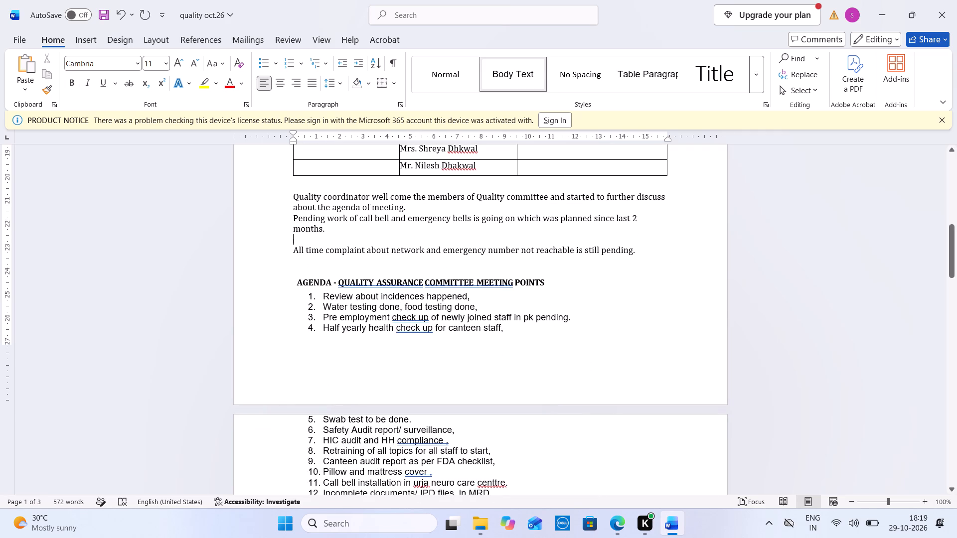
pyautogui.press('BackSpace')
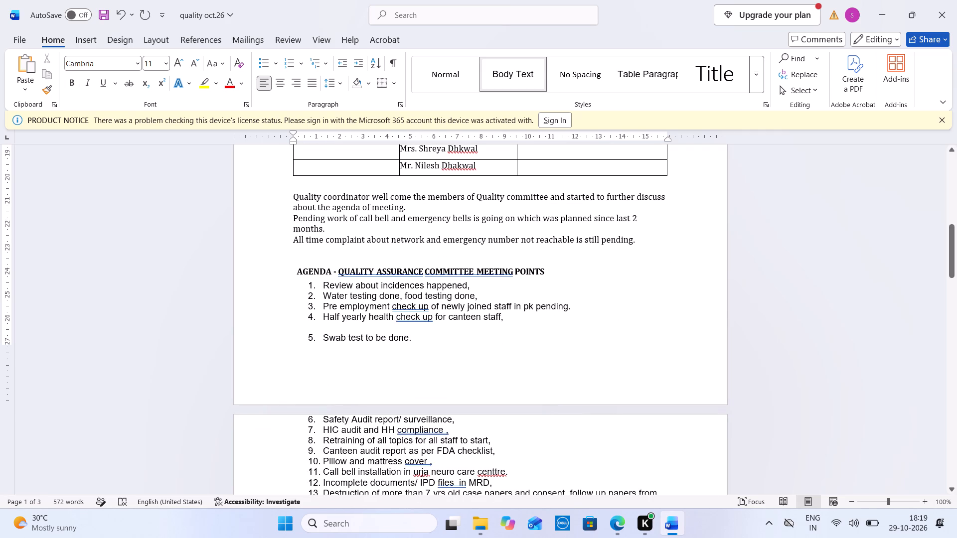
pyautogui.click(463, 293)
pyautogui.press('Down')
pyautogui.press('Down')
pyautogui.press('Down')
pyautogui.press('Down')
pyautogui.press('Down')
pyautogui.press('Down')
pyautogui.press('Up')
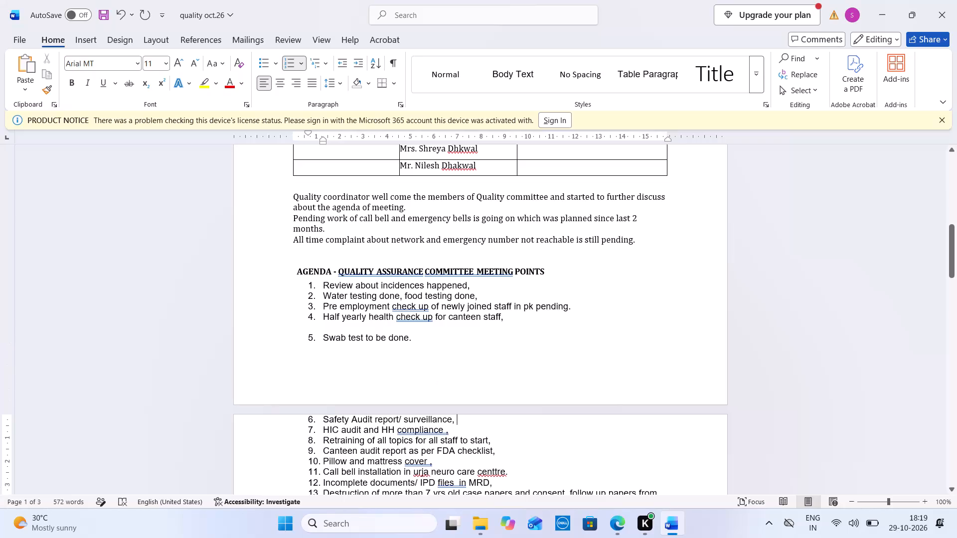
# Remove the empty line between agenda items 4 and 5, the canteen staff health check up and the swab test.
pyautogui.press('Up')
pyautogui.press('Up')
pyautogui.press('Up')
pyautogui.press('Up')
pyautogui.press('Down')
pyautogui.press('Down')
pyautogui.press('BackSpace')
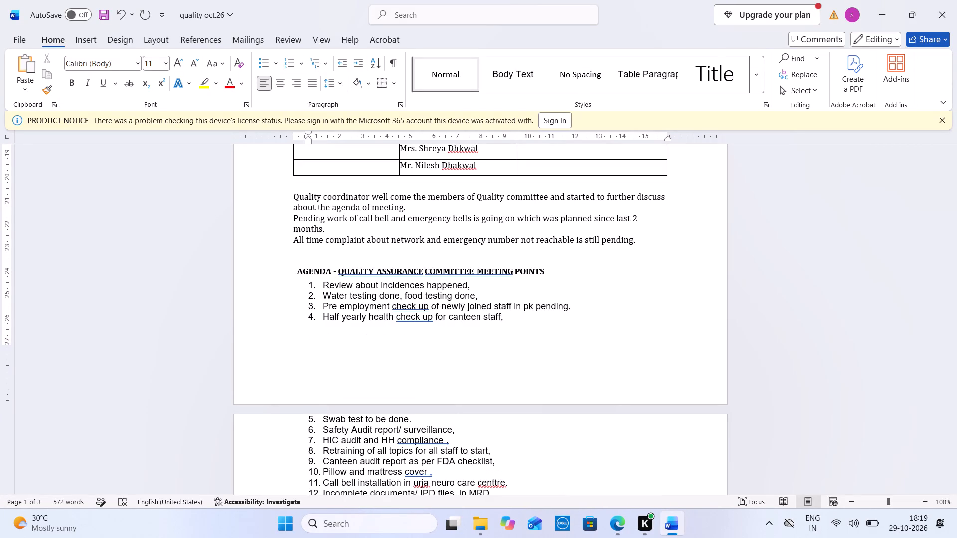
pyautogui.press('BackSpace')
pyautogui.press('BackSpace')
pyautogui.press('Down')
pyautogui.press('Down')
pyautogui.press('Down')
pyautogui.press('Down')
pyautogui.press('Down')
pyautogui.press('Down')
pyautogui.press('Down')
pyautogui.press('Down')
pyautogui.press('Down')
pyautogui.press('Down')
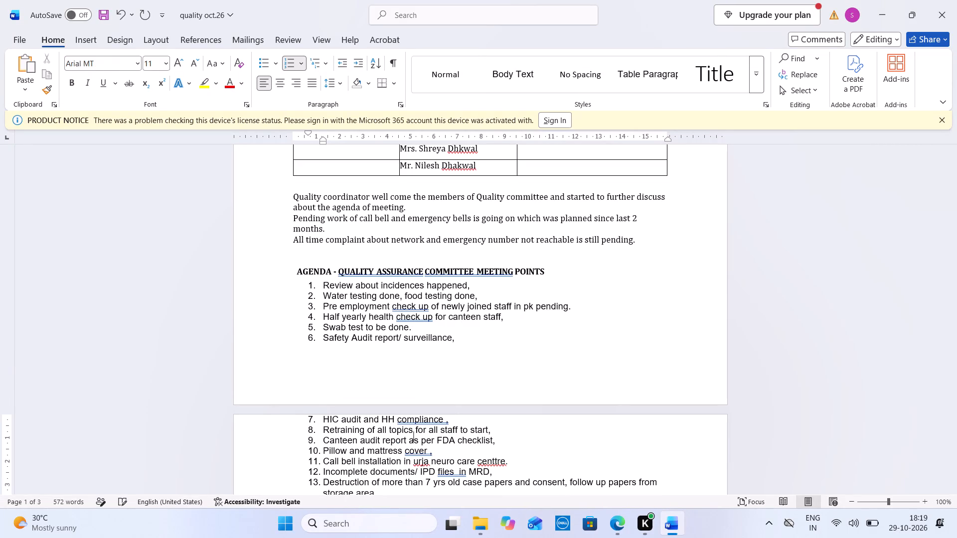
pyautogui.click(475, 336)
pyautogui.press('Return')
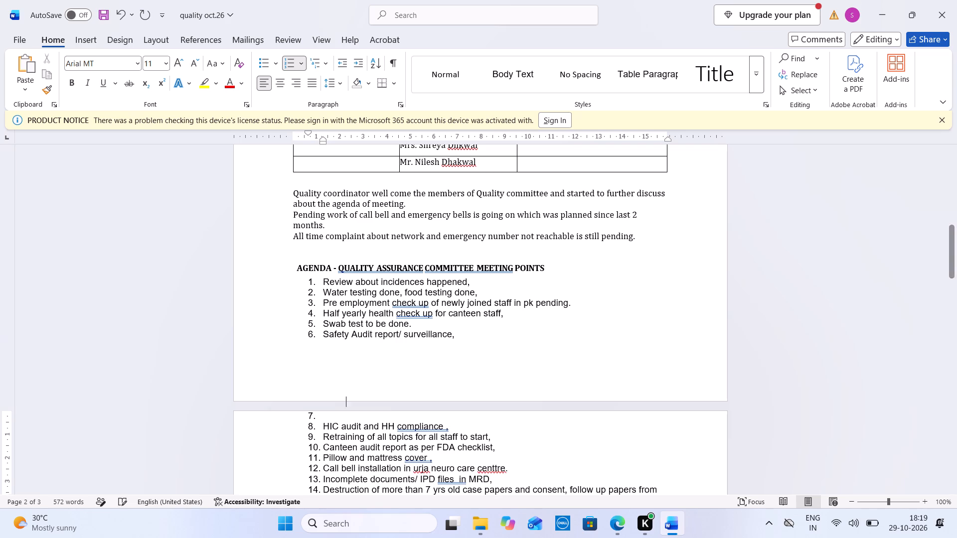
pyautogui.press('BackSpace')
# Insert an empty line between the end of the CAPA table and the quality coordinator's signature block.
pyautogui.press('Down')
pyautogui.press('Down')
pyautogui.press('Down')
pyautogui.press('Down')
pyautogui.press('Down')
pyautogui.press('Down')
pyautogui.press('Down')
pyautogui.press('Down')
pyautogui.press('Down')
pyautogui.press('Down')
pyautogui.press('Down')
pyautogui.press('Down')
pyautogui.press('Down')
pyautogui.press('Down')
pyautogui.press('Down')
pyautogui.press('Down')
pyautogui.press('Down')
pyautogui.press('Down')
pyautogui.press('Down')
pyautogui.press('Down')
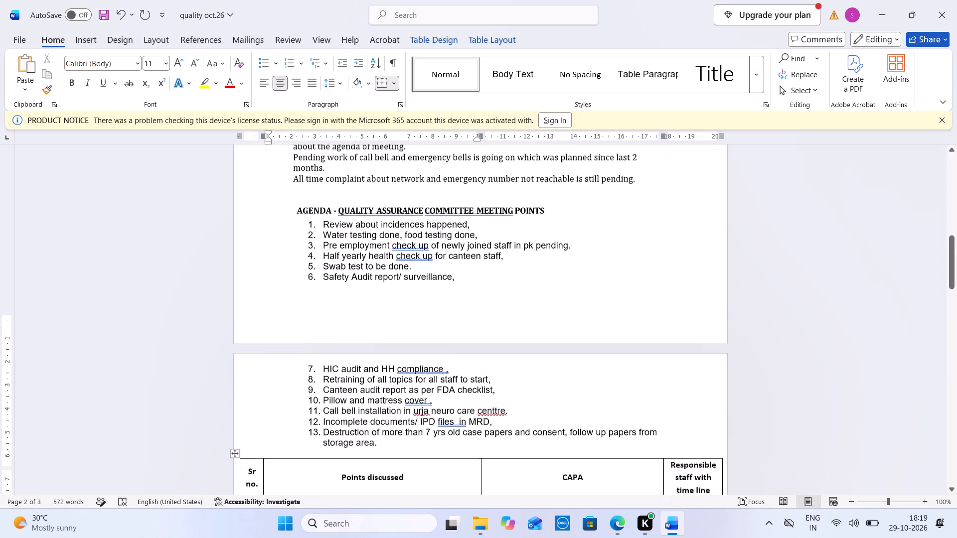
pyautogui.press('Down')
pyautogui.press('Down')
pyautogui.press('Down')
pyautogui.press('Down')
pyautogui.press('Down')
pyautogui.press('Down')
pyautogui.press('Down')
pyautogui.press('Down')
pyautogui.press('Down')
pyautogui.press('Down')
pyautogui.press('Down')
pyautogui.press('Down')
pyautogui.press('Down')
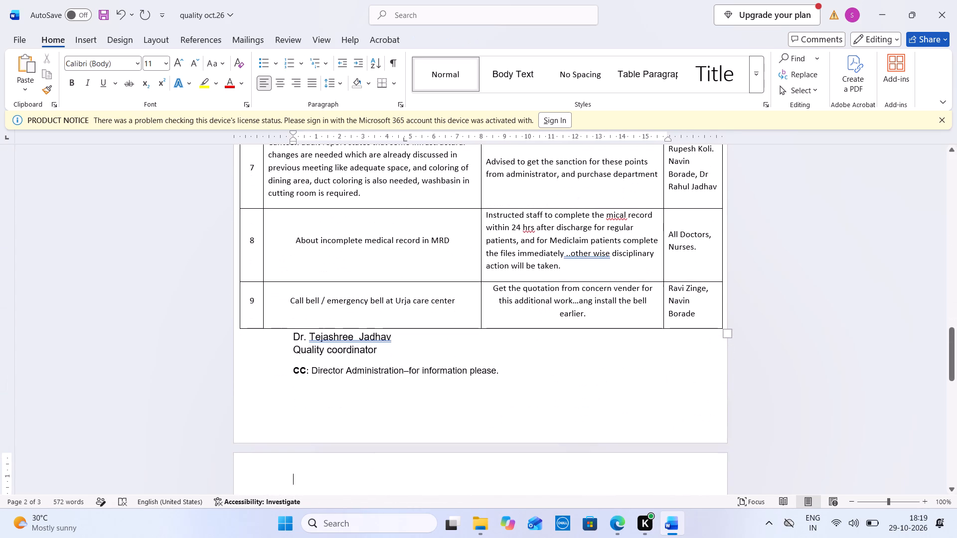
pyautogui.click(290, 339)
pyautogui.press('Return')
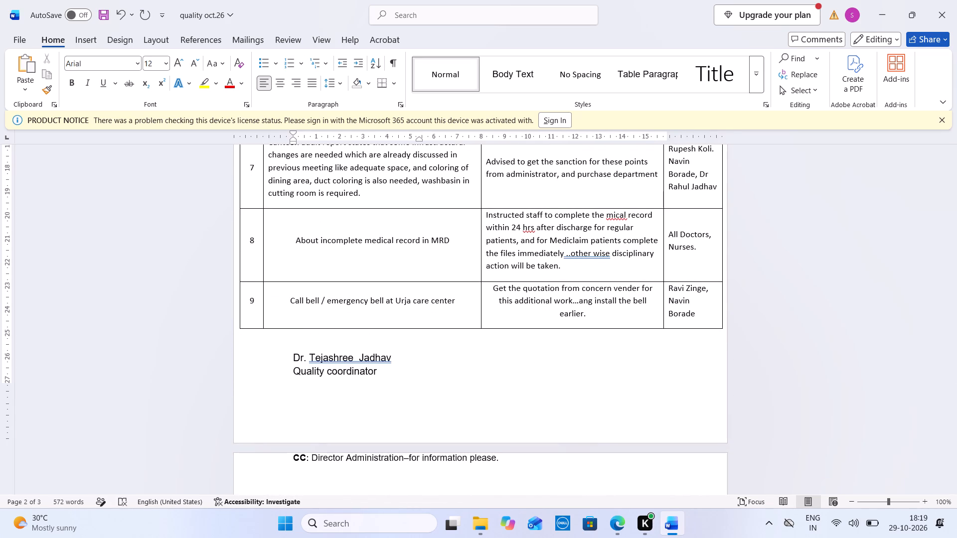
pyautogui.moveTo(308, 356); pyautogui.dragTo(408, 356)
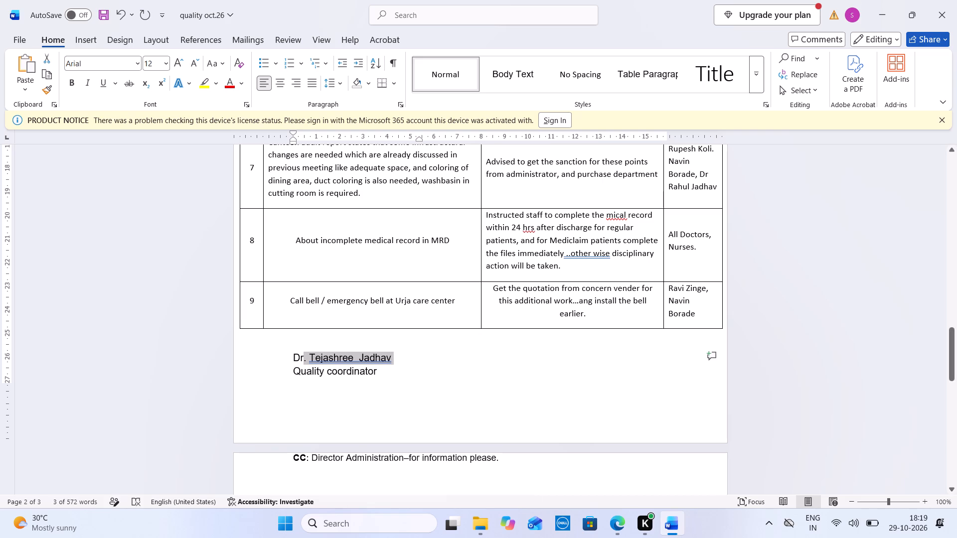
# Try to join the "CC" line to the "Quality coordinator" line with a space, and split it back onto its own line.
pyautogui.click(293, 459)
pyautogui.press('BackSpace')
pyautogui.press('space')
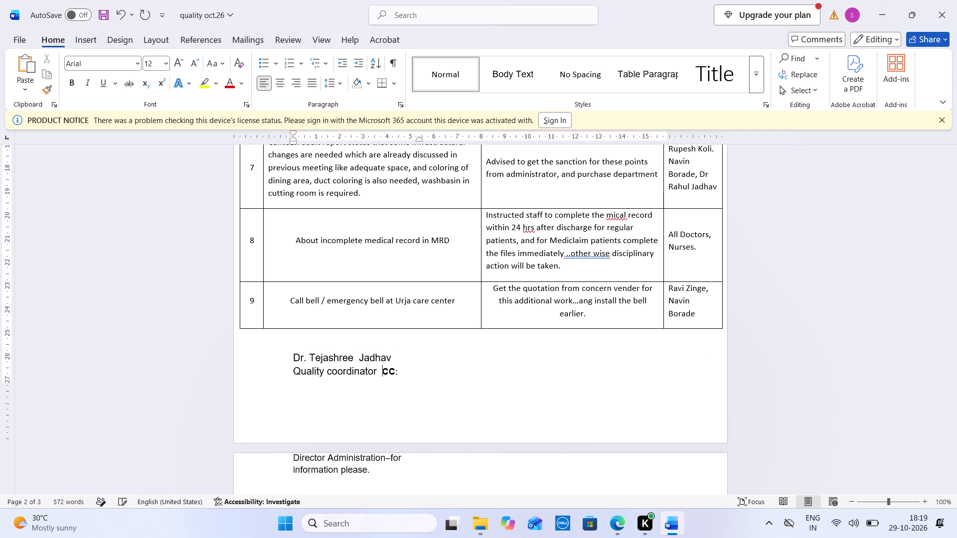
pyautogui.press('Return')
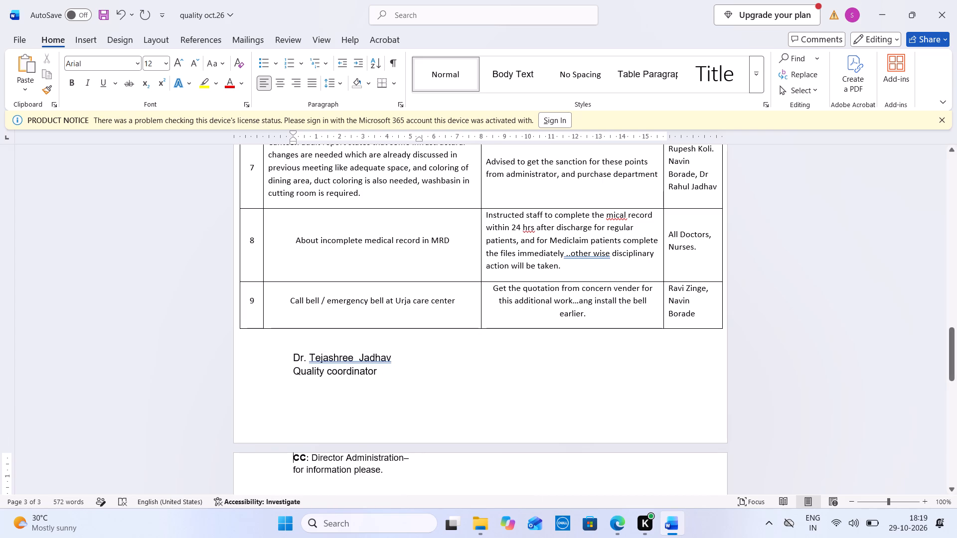
# Reduce the bottom page margin so the "CC" line fits on page 2 below the signature block.
pyautogui.click(293, 344)
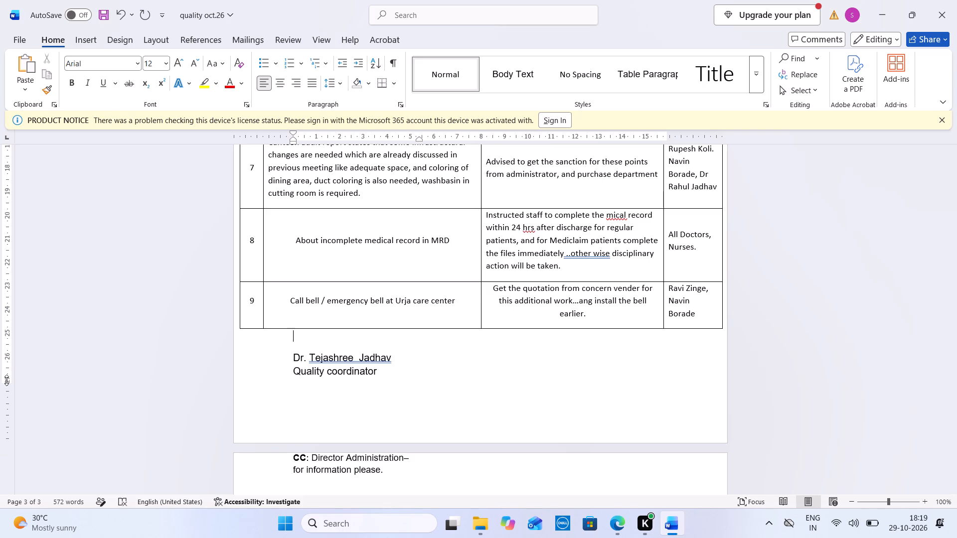
pyautogui.moveTo(7, 384); pyautogui.dragTo(16, 471)
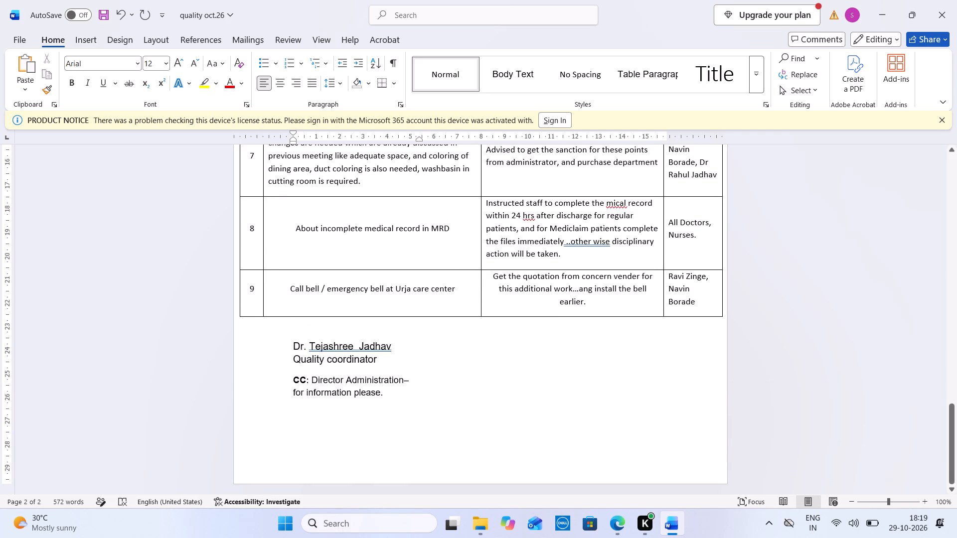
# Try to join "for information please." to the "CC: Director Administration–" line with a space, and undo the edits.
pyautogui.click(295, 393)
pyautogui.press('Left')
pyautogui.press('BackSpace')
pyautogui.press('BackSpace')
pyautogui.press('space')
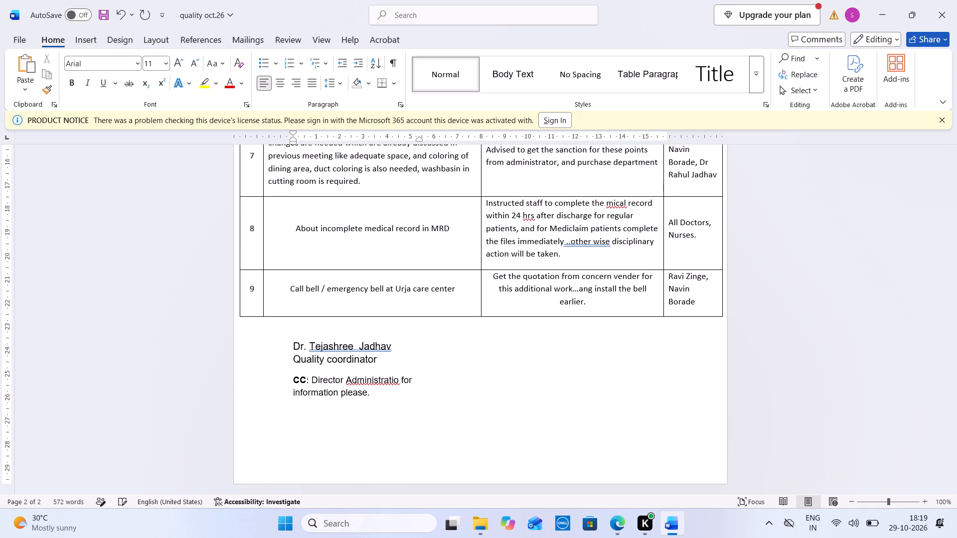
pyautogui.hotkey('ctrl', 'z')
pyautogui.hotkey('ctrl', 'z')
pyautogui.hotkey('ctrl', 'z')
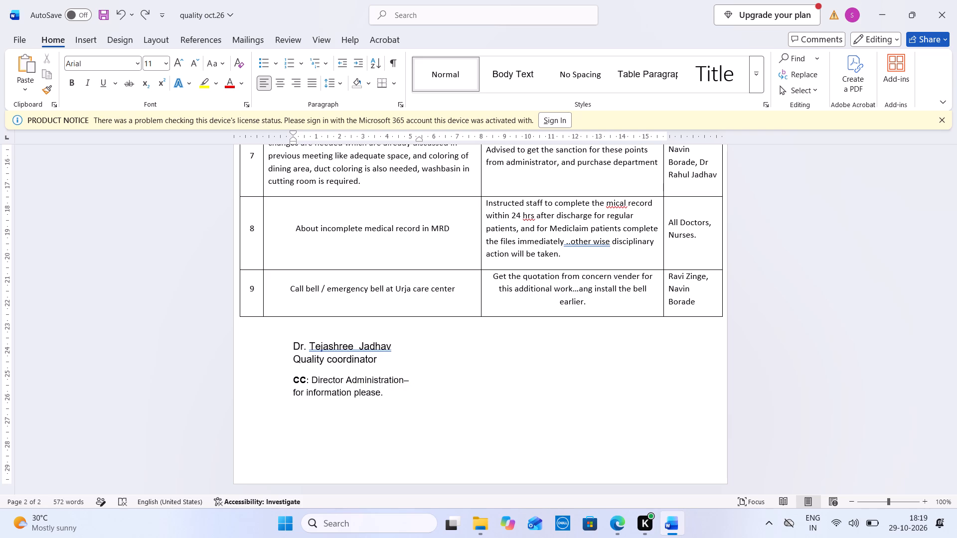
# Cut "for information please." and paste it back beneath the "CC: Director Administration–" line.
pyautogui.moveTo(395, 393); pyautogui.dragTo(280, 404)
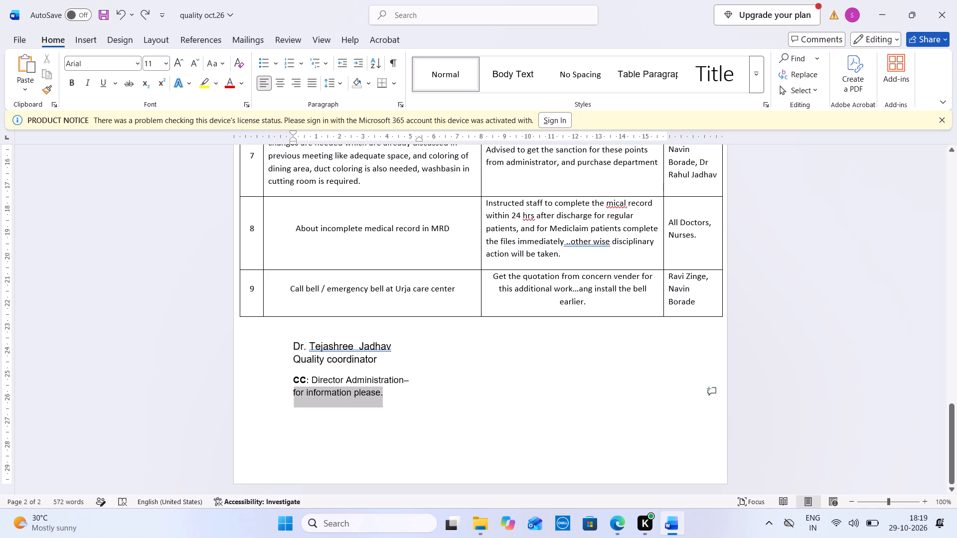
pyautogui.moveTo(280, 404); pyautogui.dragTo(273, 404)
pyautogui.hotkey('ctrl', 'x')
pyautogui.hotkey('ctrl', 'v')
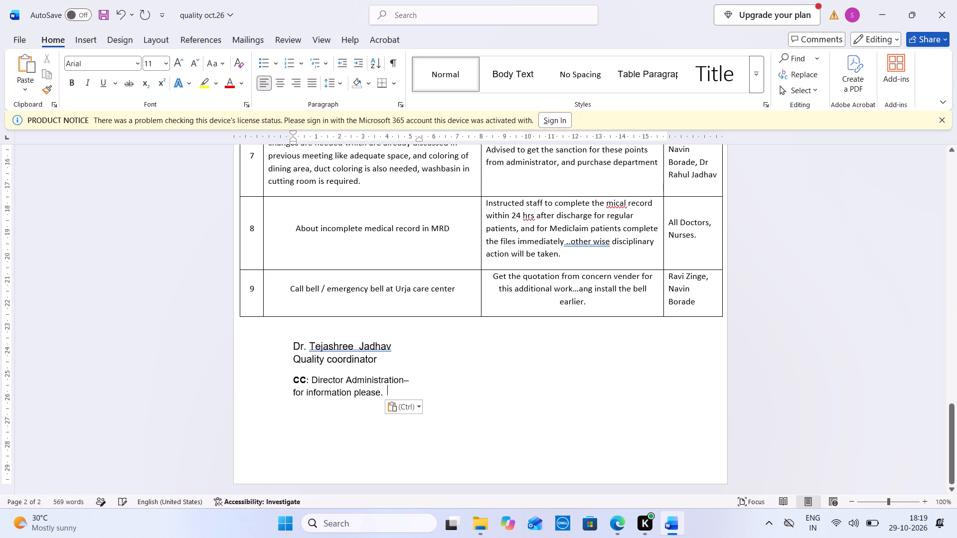
# Review the document's layout from the letterhead through the members table to the agenda points.
pyautogui.moveTo(949, 429); pyautogui.dragTo(953, 403)
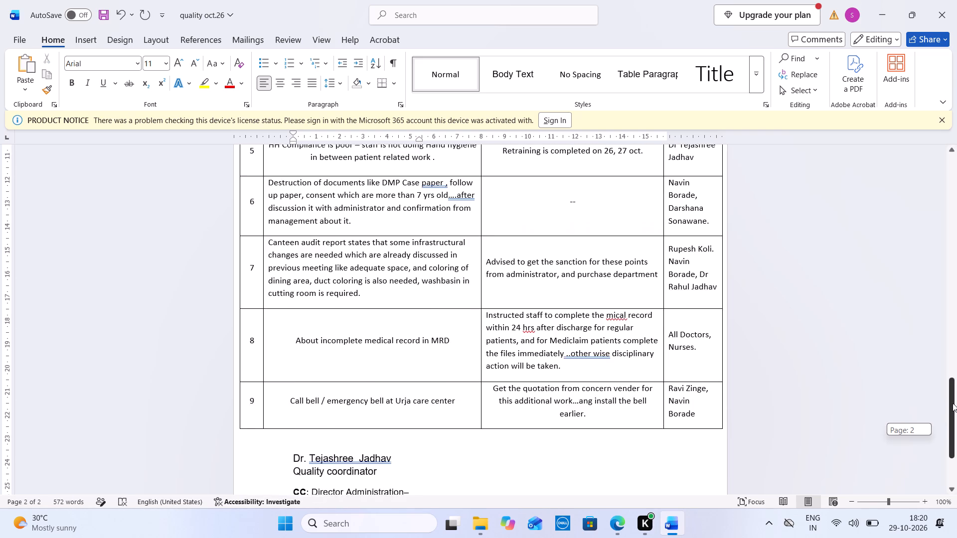
pyautogui.moveTo(953, 403); pyautogui.dragTo(956, 156)
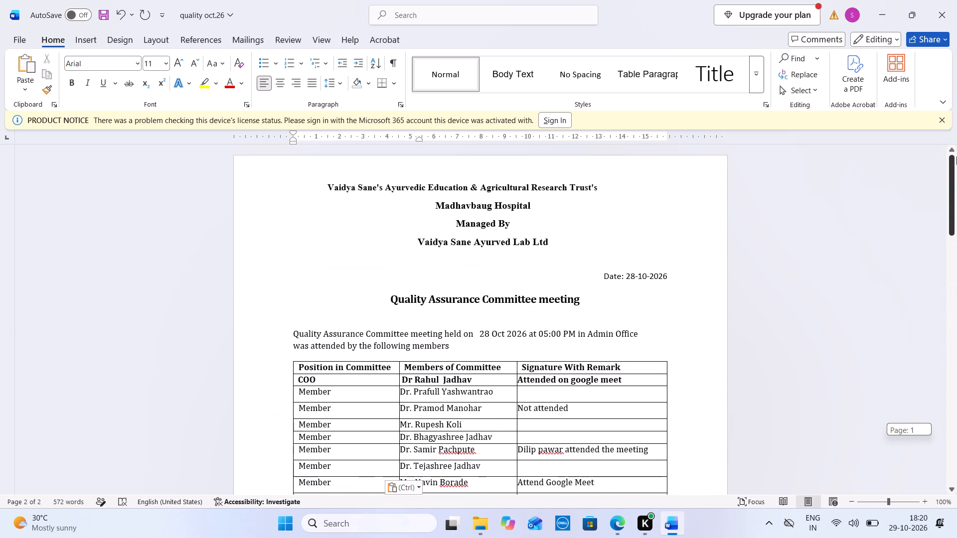
pyautogui.moveTo(956, 156); pyautogui.dragTo(956, 197)
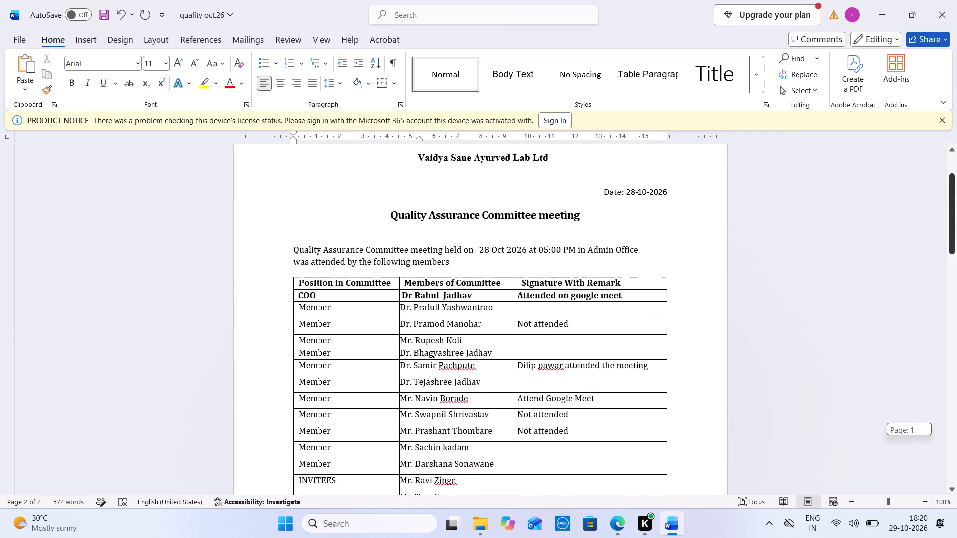
pyautogui.moveTo(956, 197); pyautogui.dragTo(949, 225)
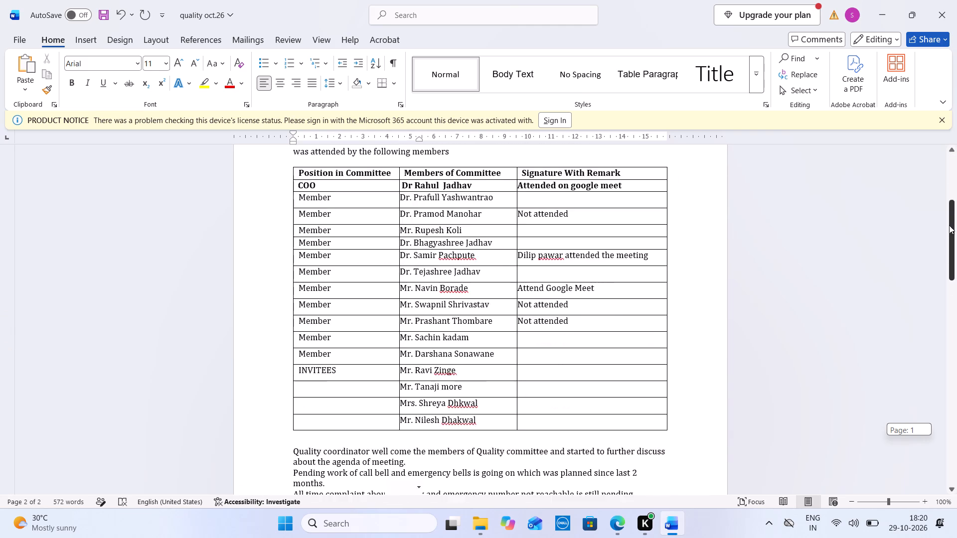
pyautogui.moveTo(949, 225); pyautogui.dragTo(940, 255)
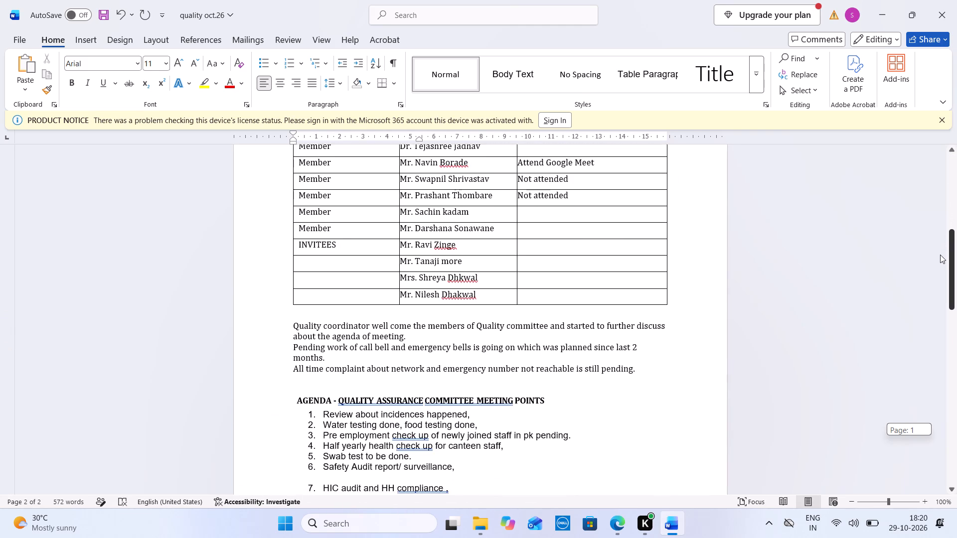
pyautogui.moveTo(940, 255); pyautogui.dragTo(935, 274)
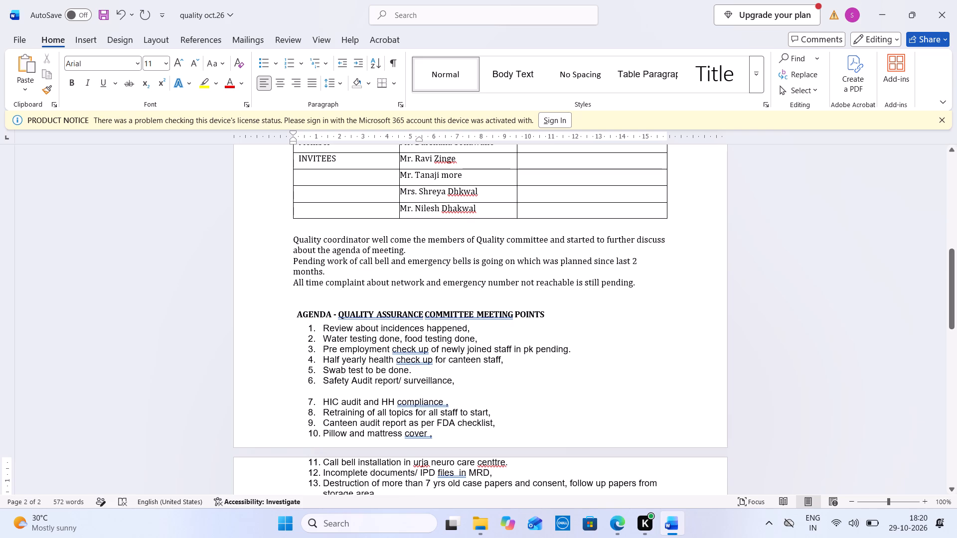
# Delete the empty line between agenda points 6 and 7 so the numbered list runs continuously.
pyautogui.click(410, 388)
pyautogui.press('BackSpace')
pyautogui.press('BackSpace')
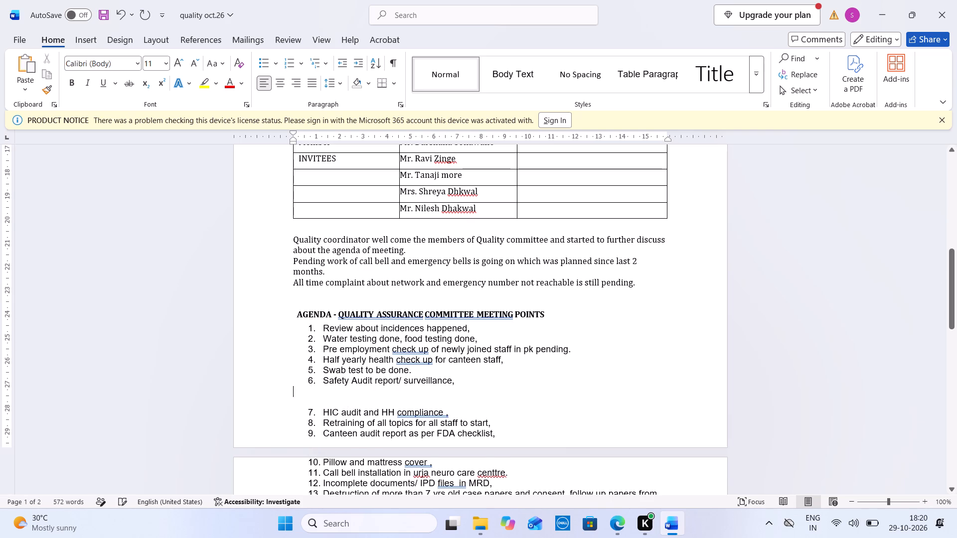
pyautogui.press('BackSpace')
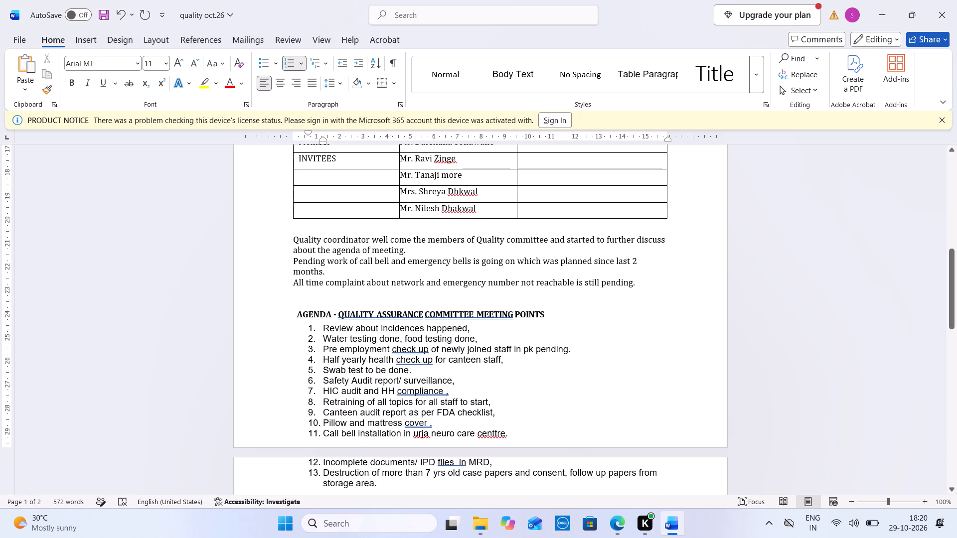
# Insert an unnumbered blank line after agenda point 11 about the call bell installation.
pyautogui.click(514, 432)
pyautogui.press('Return')
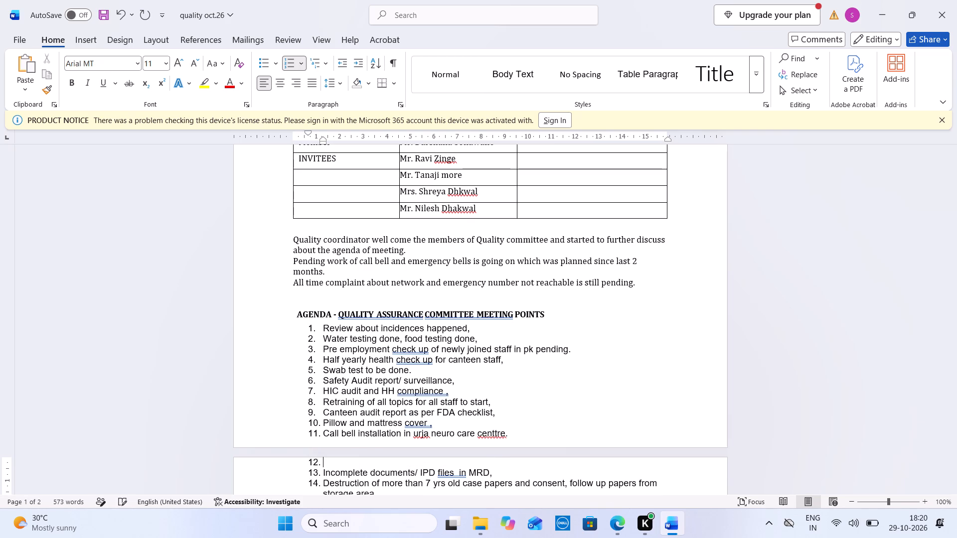
pyautogui.press('BackSpace')
# Review the page layout from the agenda points down to the closing CC lines and back up to the letterhead.
pyautogui.moveTo(945, 286); pyautogui.dragTo(947, 296)
pyautogui.moveTo(949, 301); pyautogui.dragTo(951, 482)
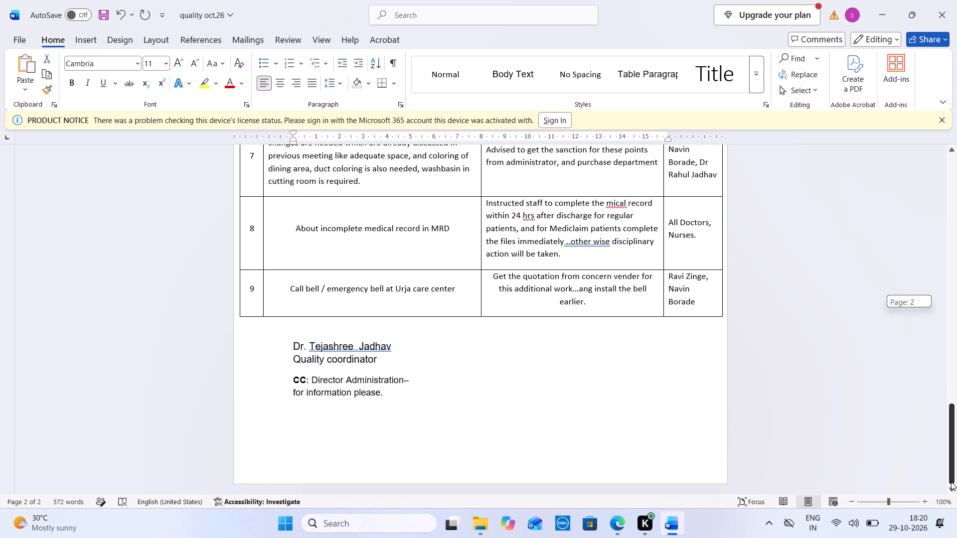
pyautogui.moveTo(951, 482); pyautogui.dragTo(956, 320)
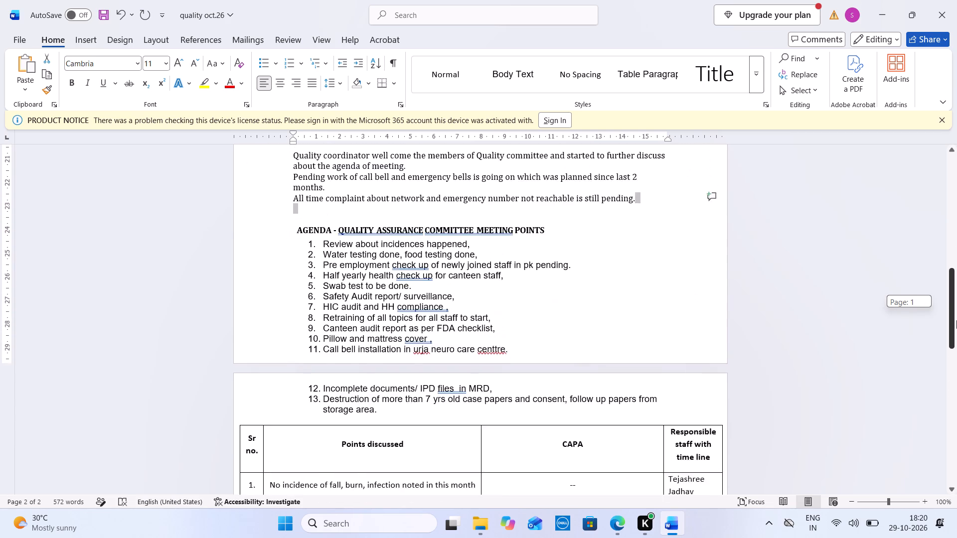
pyautogui.moveTo(956, 320); pyautogui.dragTo(956, 167)
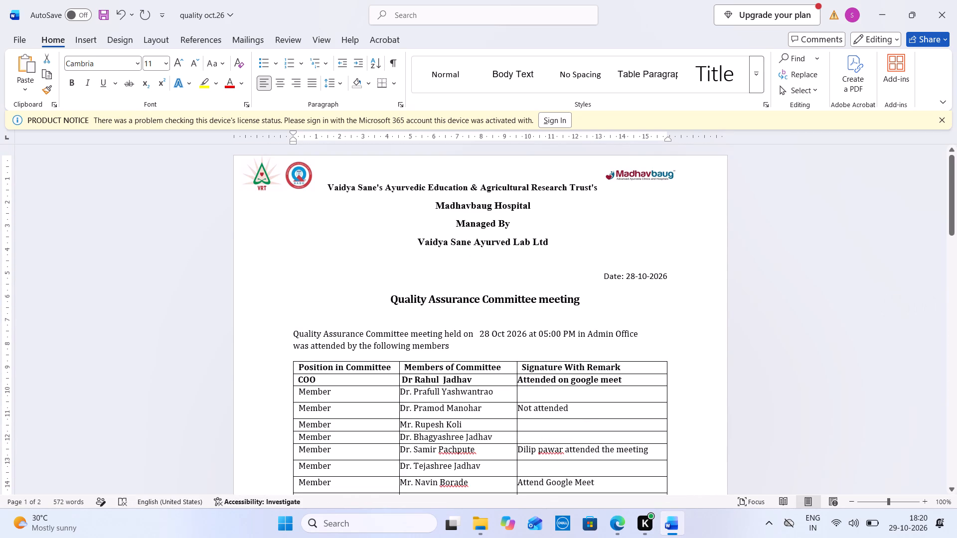
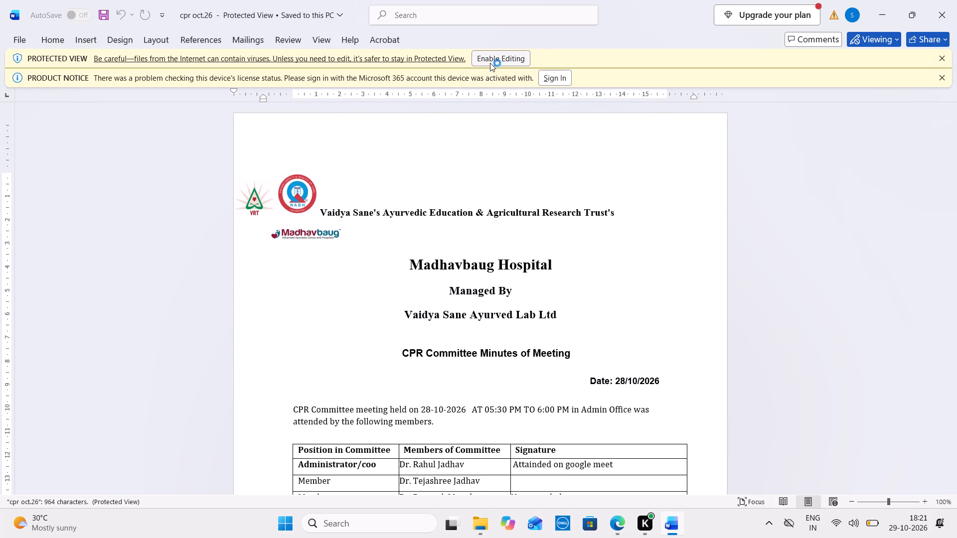
# Enable editing of the cpr oct.26 minutes and reduce the top page margin so the letterhead sits near the page's upper edge.
pyautogui.click(490, 63)
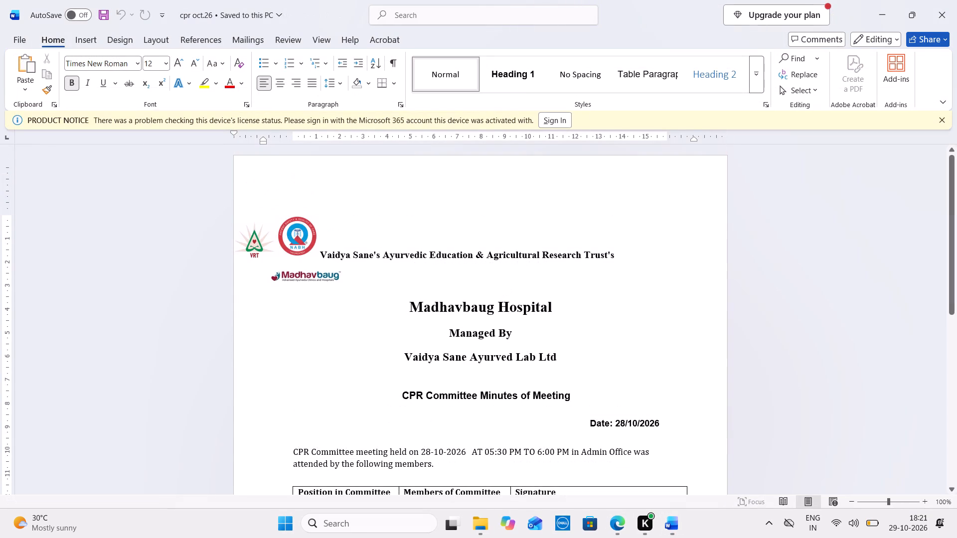
pyautogui.click(274, 188)
pyautogui.click(257, 202)
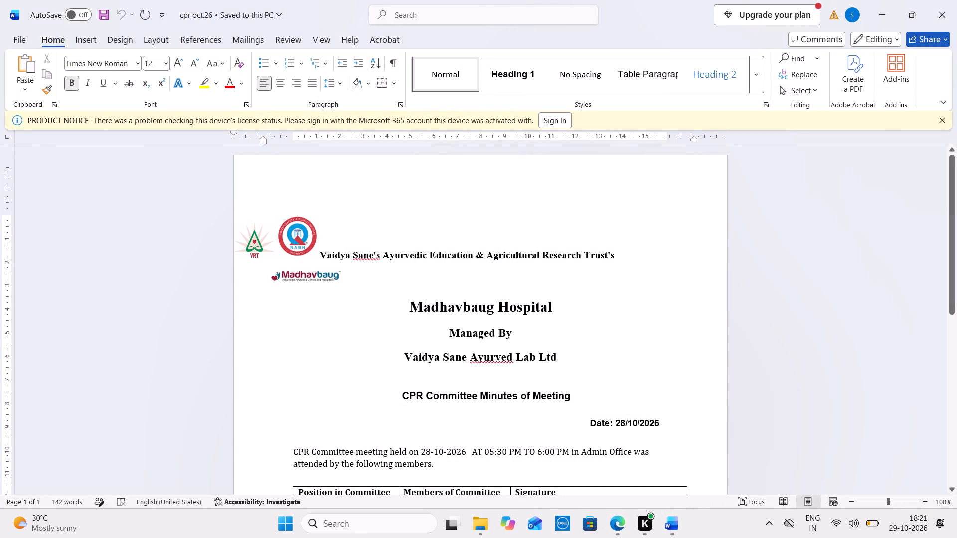
pyautogui.moveTo(5, 214); pyautogui.dragTo(0, 172)
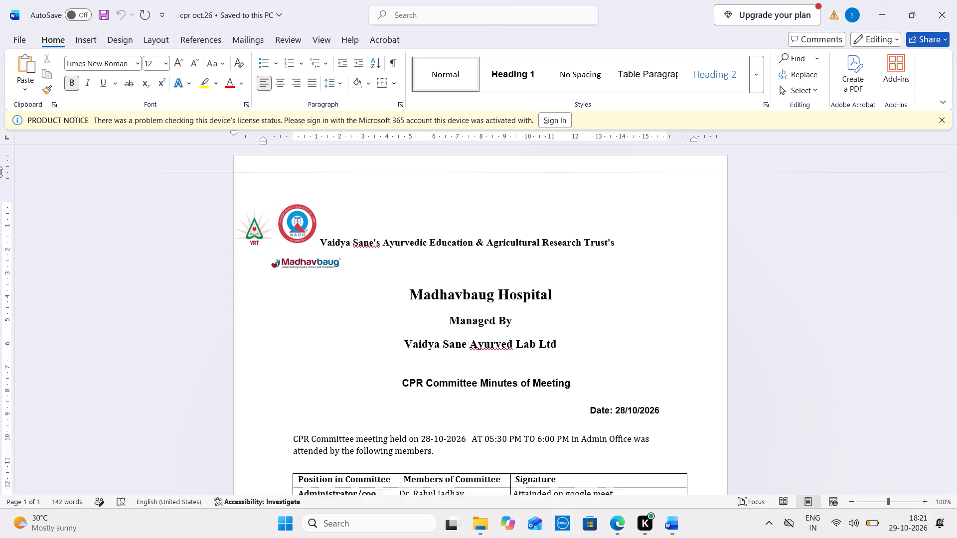
pyautogui.moveTo(0, 172); pyautogui.dragTo(9, 150)
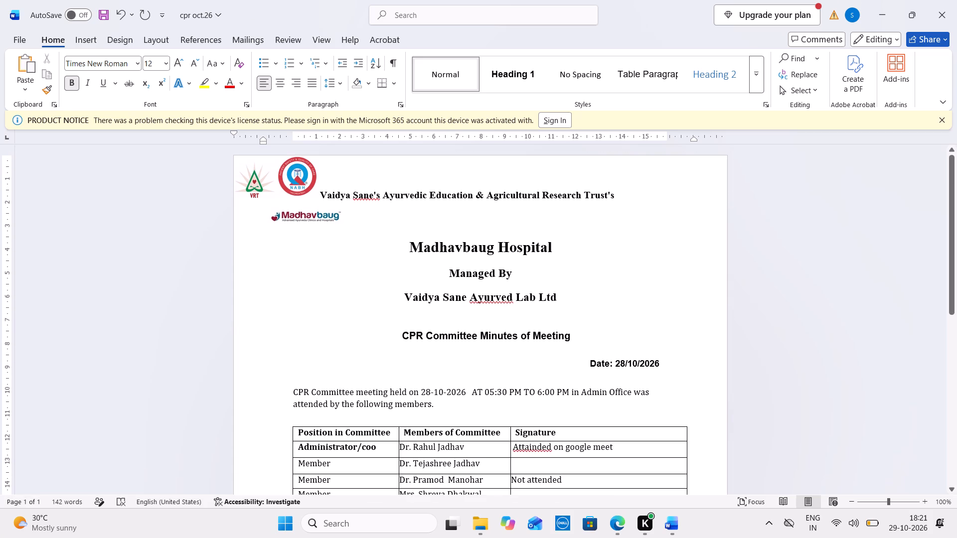
# Narrow the right page margin so the text area extends to about 18.4 cm.
pyautogui.moveTo(670, 138); pyautogui.dragTo(733, 143)
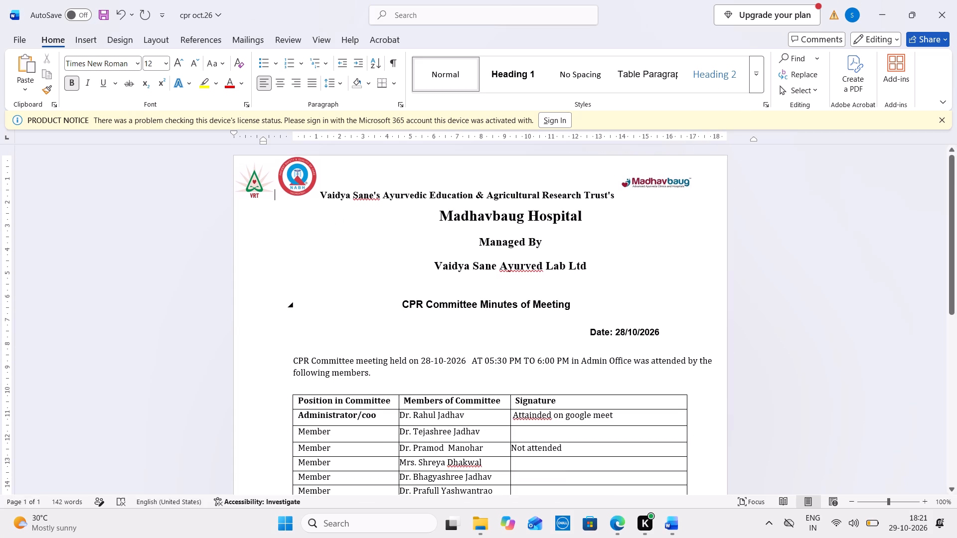
pyautogui.click(388, 340)
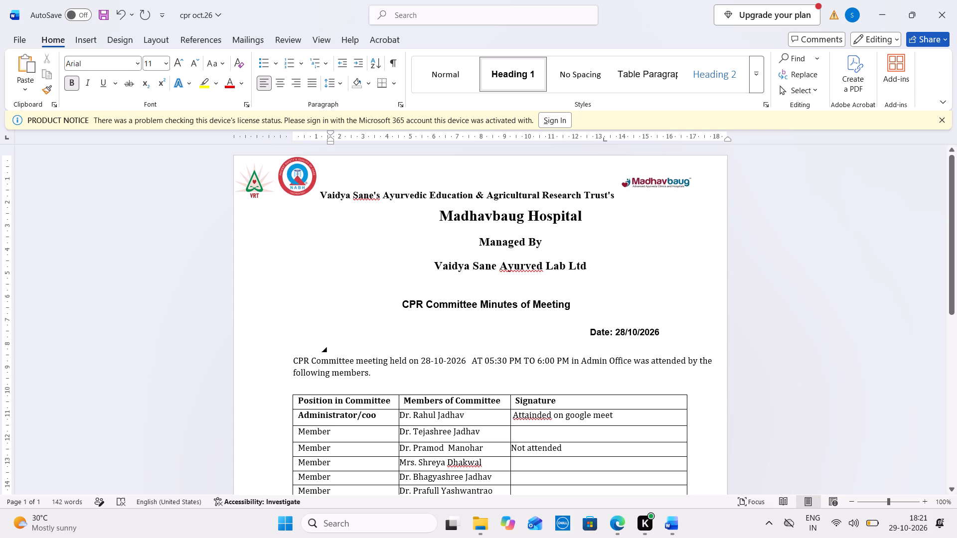
pyautogui.press('Down')
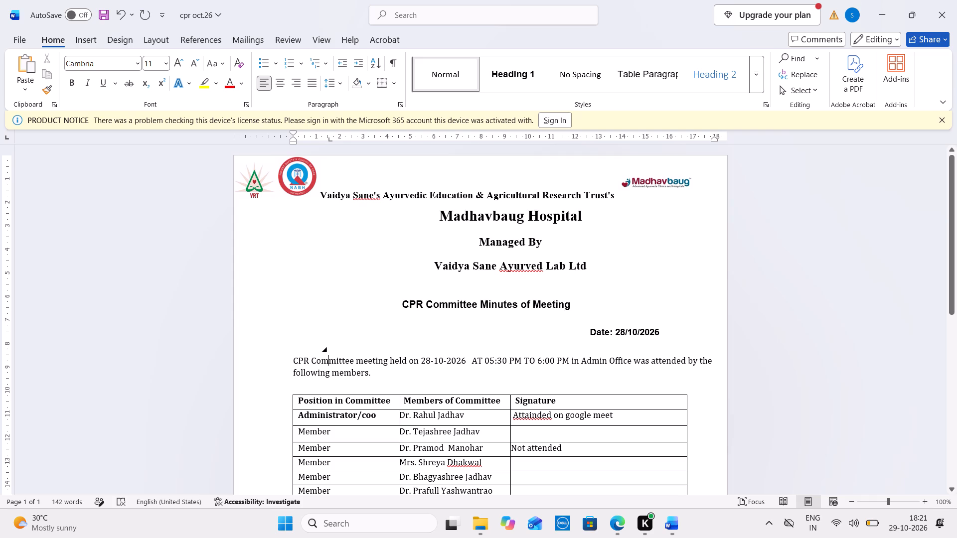
# Review the CPR Committee minutes from the opening paragraph through the members table to the agenda points.
pyautogui.press('Down')
pyautogui.press('Down')
pyautogui.press('Down')
pyautogui.press('Down')
pyautogui.press('Down')
pyautogui.press('Down')
pyautogui.press('Down')
pyautogui.press('Down')
pyautogui.press('Down')
pyautogui.press('Down')
pyautogui.press('Down')
pyautogui.press('Down')
pyautogui.press('Down')
pyautogui.press('Down')
pyautogui.press('Down')
pyautogui.press('Down')
pyautogui.press('Down')
pyautogui.press('Down')
pyautogui.press('Down')
pyautogui.press('Down')
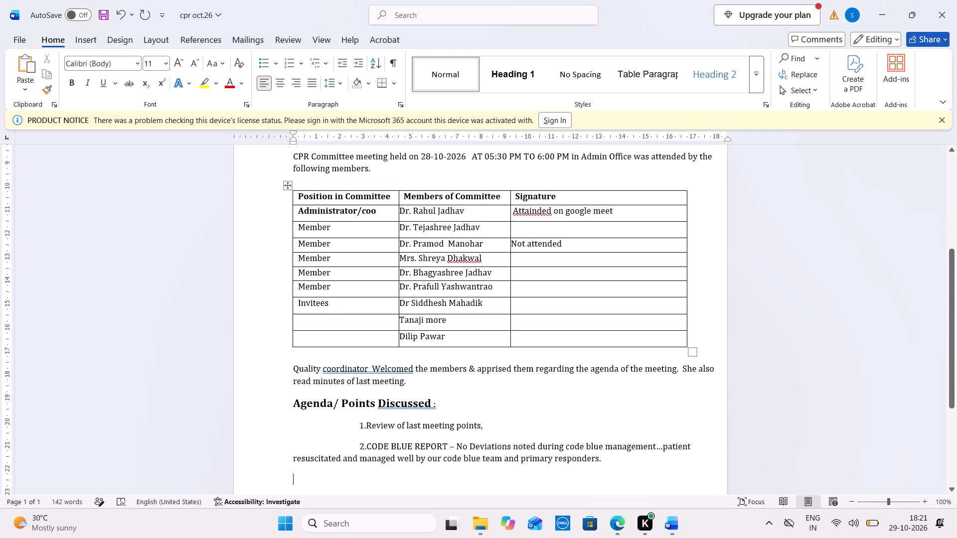
# Replace the uppercase "AT" and its extra spaces before 05:30 PM with lowercase "at" in the opening paragraph.
pyautogui.doubleClick(478, 160)
pyautogui.press('BackSpace')
pyautogui.press('BackSpace')
pyautogui.press('BackSpace')
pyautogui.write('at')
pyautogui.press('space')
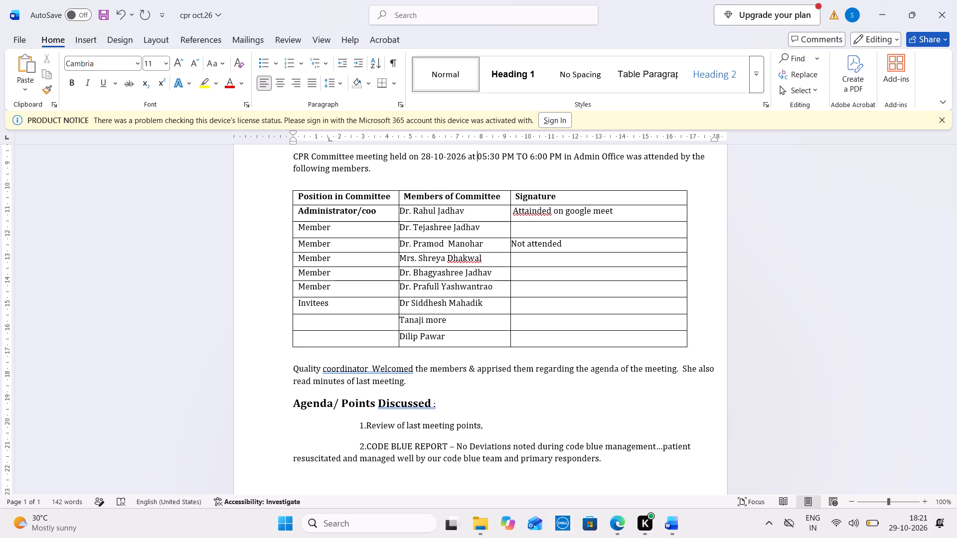
# Add the title "Mr." before the names in the last two rows of the members table.
pyautogui.click(401, 319)
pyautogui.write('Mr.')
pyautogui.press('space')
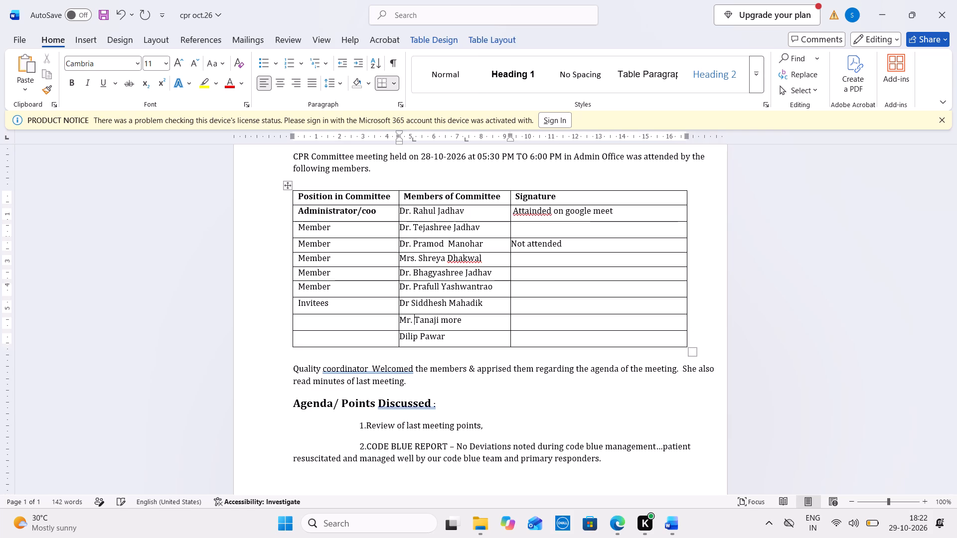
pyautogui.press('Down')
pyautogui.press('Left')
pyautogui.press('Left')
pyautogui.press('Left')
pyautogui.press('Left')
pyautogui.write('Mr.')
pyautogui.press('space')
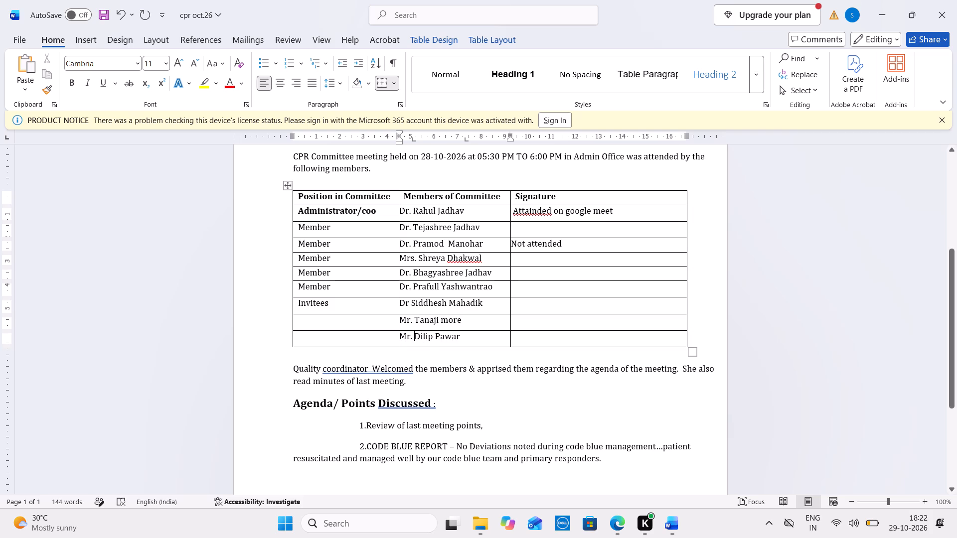
# Correct the misspelled "Attainded" to the suggested "Attained" in the Administrator/coo row's Signature cell.
pyautogui.rightClick(525, 213)
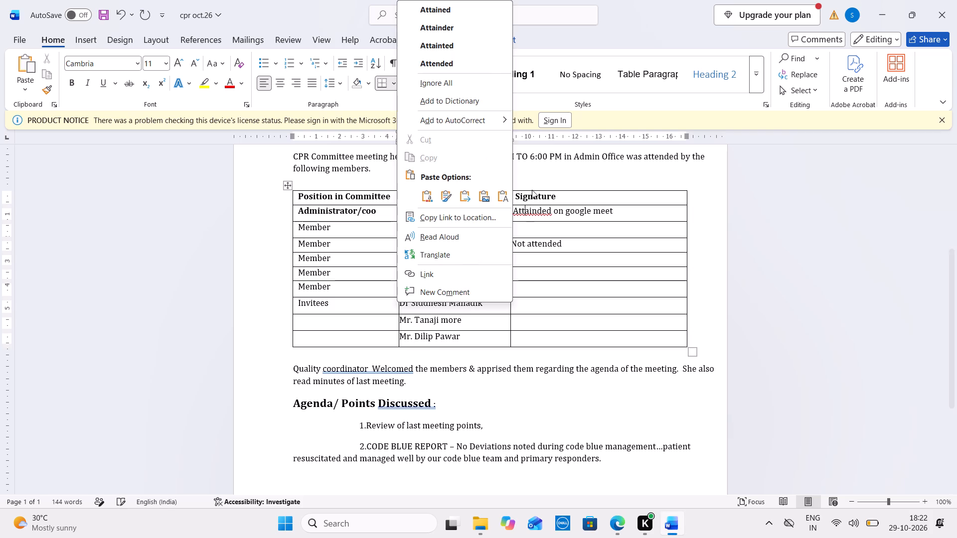
pyautogui.click(470, 8)
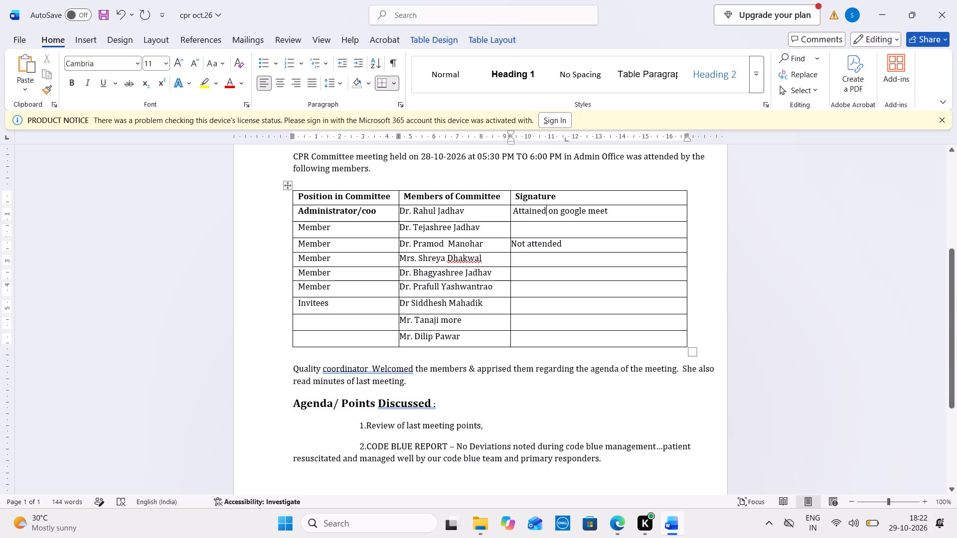
# Check the text below the members table, from the quality coordinator paragraph through the agenda points to the document's end.
pyautogui.click(336, 381)
pyautogui.press('Down')
pyautogui.press('Down')
pyautogui.press('Down')
pyautogui.press('Down')
pyautogui.press('Down')
pyautogui.press('Down')
pyautogui.press('Down')
pyautogui.press('Down')
pyautogui.press('Down')
pyautogui.press('Down')
pyautogui.press('Down')
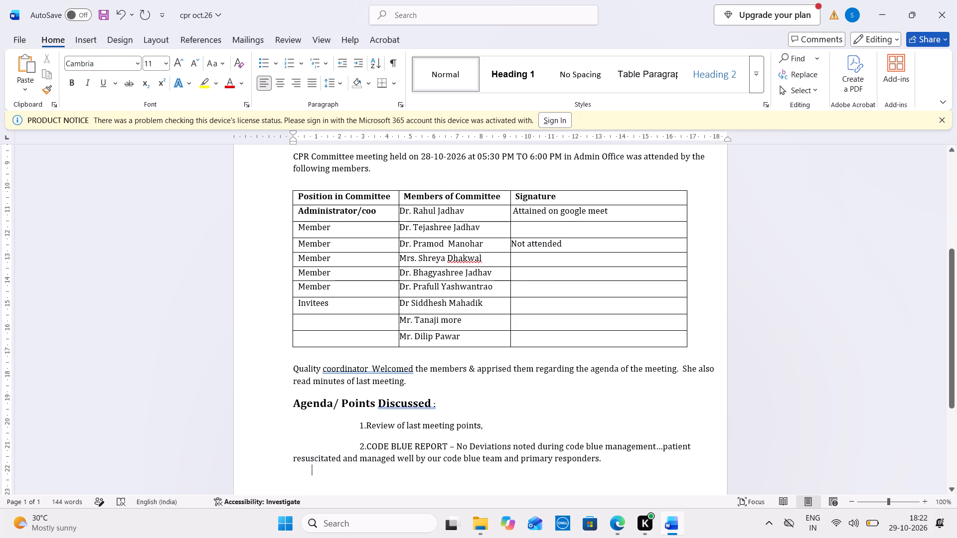
pyautogui.press('Down')
pyautogui.press('Down')
pyautogui.press('Down')
pyautogui.press('Down')
pyautogui.press('Down')
pyautogui.press('Down')
pyautogui.press('Down')
pyautogui.press('Down')
pyautogui.press('Down')
pyautogui.press('Down')
pyautogui.press('Down')
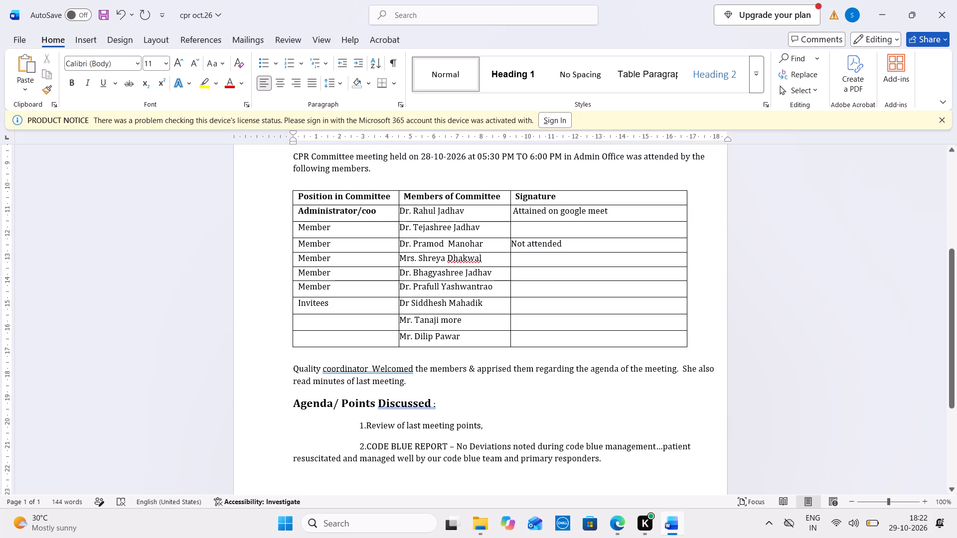
# Shorten the indent before "2.CODE BLUE REPORT", undoing the excess deletions that merge it into point 1.
pyautogui.click(340, 446)
pyautogui.press('BackSpace')
pyautogui.press('BackSpace')
pyautogui.press('BackSpace')
pyautogui.press('BackSpace')
pyautogui.press('BackSpace')
pyautogui.press('BackSpace')
pyautogui.press('BackSpace')
pyautogui.press('BackSpace')
pyautogui.press('BackSpace')
pyautogui.press('BackSpace')
pyautogui.press('BackSpace')
pyautogui.press('BackSpace')
pyautogui.press('BackSpace')
pyautogui.press('BackSpace')
pyautogui.press('BackSpace')
pyautogui.press('BackSpace')
pyautogui.press('BackSpace')
pyautogui.press('BackSpace')
pyautogui.press('BackSpace')
pyautogui.press('BackSpace')
pyautogui.press('BackSpace')
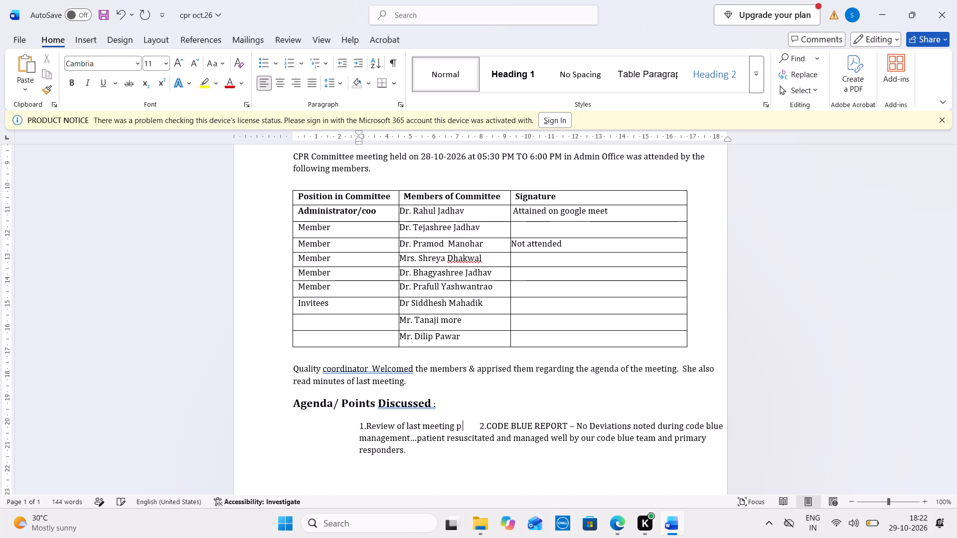
pyautogui.hotkey('ctrl', 'z')
pyautogui.hotkey('ctrl', 'z')
pyautogui.hotkey('ctrl', 'z')
pyautogui.hotkey('ctrl', 'z')
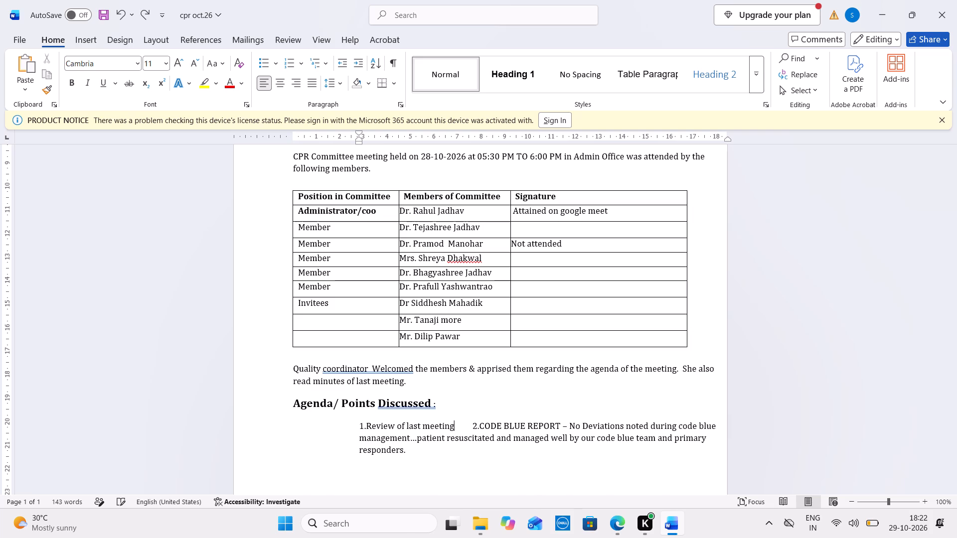
pyautogui.hotkey('ctrl', 'z')
pyautogui.hotkey('ctrl', 'z')
pyautogui.hotkey('ctrl', 'z')
pyautogui.hotkey('ctrl', 'z')
pyautogui.hotkey('ctrl', 'z')
pyautogui.hotkey('ctrl', 'z')
pyautogui.hotkey('ctrl', 'z')
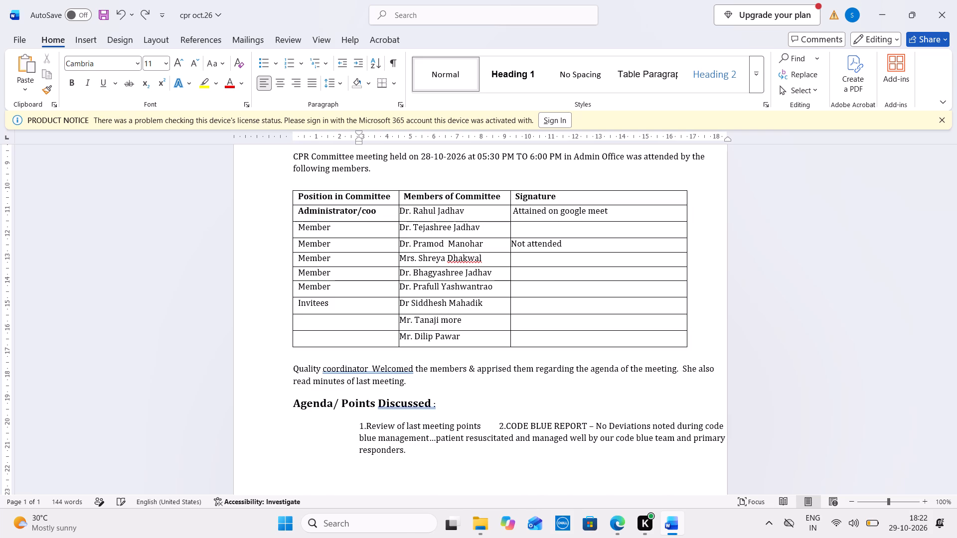
pyautogui.hotkey('ctrl', 'z')
pyautogui.hotkey('ctrl', 'z')
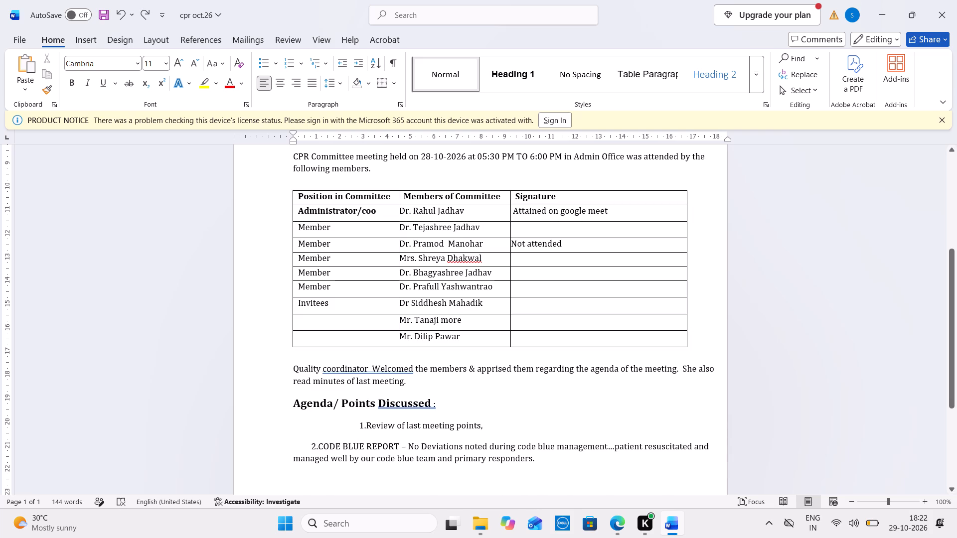
# Replace the wide indent before "1.Review of last meeting points" with nine spaces, aligning it with point 2.
pyautogui.click(359, 426)
pyautogui.press('BackSpace')
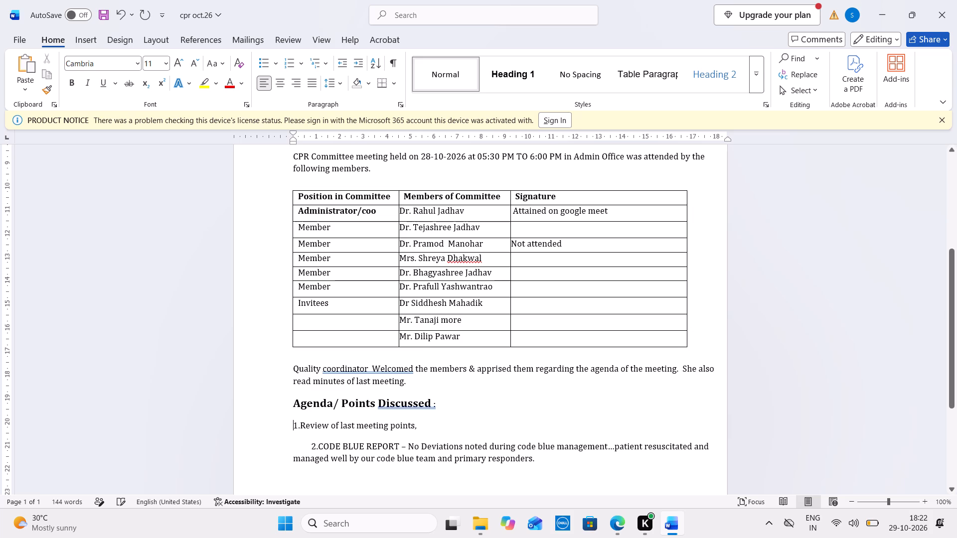
pyautogui.press('space')
pyautogui.press('space')
pyautogui.press('space')
pyautogui.press('space')
pyautogui.press('space')
pyautogui.press('space')
pyautogui.press('space')
pyautogui.press('space')
pyautogui.press('space')
pyautogui.press('space')
pyautogui.press('BackSpace')
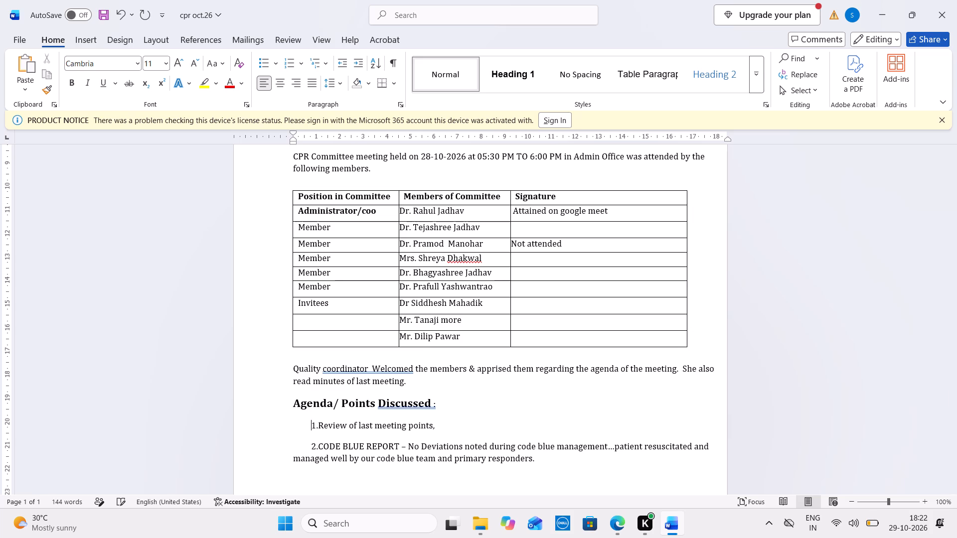
# Break the code blue point before "managed well by our code blue team" and indent that line with eleven spaces.
pyautogui.press('Down')
pyautogui.press('Down')
pyautogui.press('Left')
pyautogui.press('Left')
pyautogui.press('Left')
pyautogui.press('Return')
pyautogui.press('space')
pyautogui.press('space')
pyautogui.press('space')
pyautogui.press('space')
pyautogui.press('space')
pyautogui.press('space')
pyautogui.press('space')
pyautogui.press('space')
pyautogui.press('space')
pyautogui.press('space')
pyautogui.press('space')
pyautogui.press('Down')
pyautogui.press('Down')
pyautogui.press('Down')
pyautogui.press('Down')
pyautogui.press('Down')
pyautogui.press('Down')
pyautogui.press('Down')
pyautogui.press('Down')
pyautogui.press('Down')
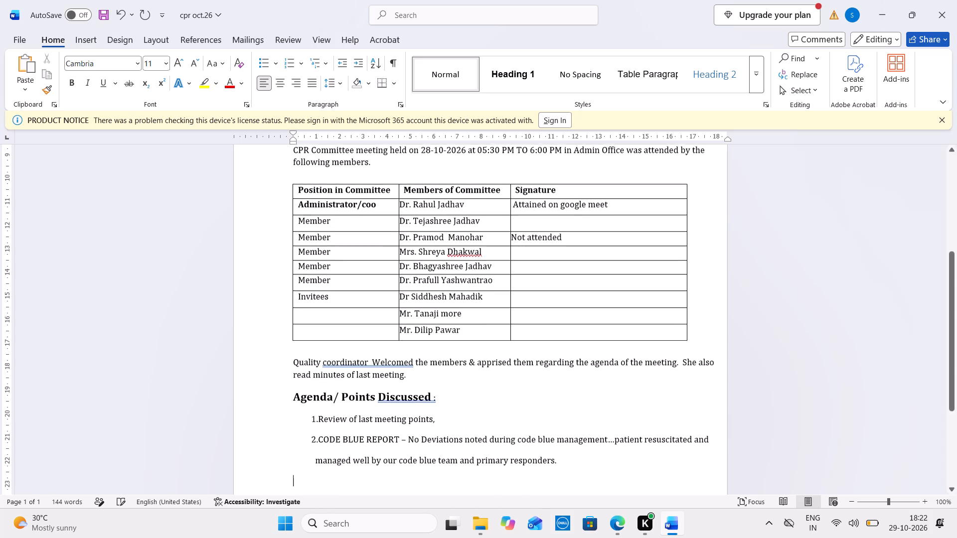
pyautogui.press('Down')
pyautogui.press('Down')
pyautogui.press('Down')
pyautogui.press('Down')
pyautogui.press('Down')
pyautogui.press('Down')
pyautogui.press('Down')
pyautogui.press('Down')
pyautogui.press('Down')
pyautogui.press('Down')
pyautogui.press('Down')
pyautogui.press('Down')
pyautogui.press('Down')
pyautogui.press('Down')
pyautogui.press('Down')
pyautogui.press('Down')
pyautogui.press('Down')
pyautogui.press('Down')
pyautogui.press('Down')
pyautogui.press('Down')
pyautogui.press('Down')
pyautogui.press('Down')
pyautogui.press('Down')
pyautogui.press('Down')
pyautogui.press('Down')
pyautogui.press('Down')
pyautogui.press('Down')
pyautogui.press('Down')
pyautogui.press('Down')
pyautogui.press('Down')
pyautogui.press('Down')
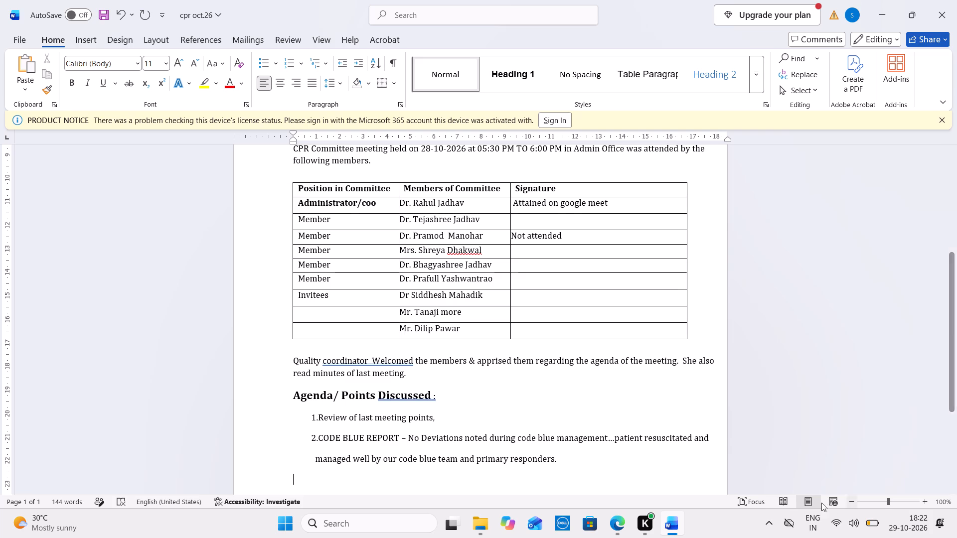
# Add two empty lines after the "managed well by our code blue team and primary responders." line.
pyautogui.moveTo(951, 377); pyautogui.dragTo(952, 468)
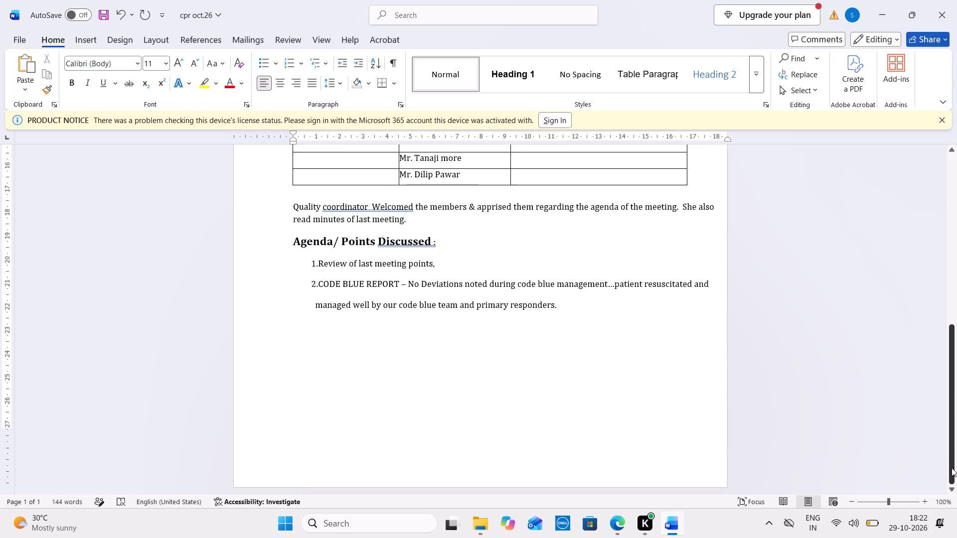
pyautogui.moveTo(952, 468); pyautogui.dragTo(950, 514)
pyautogui.click(582, 301)
pyautogui.press('Return')
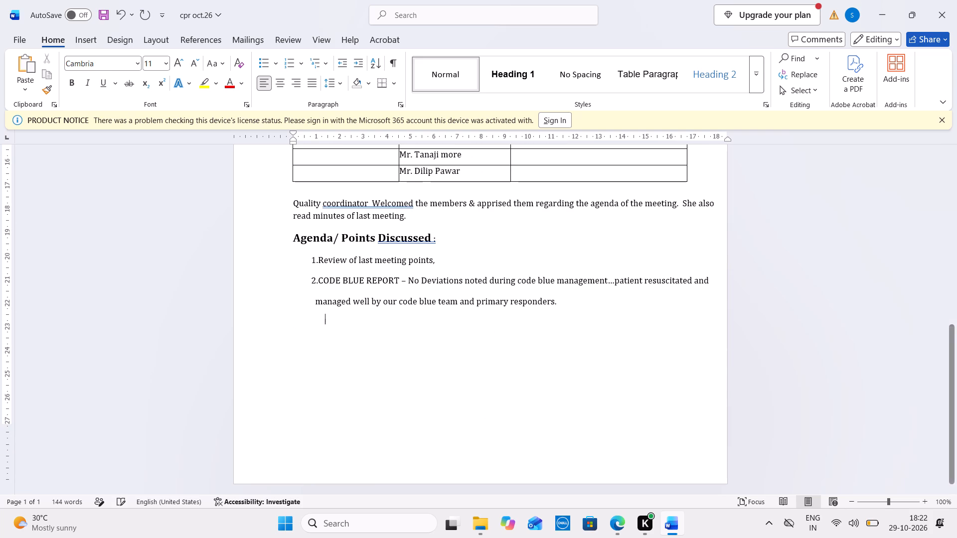
pyautogui.press('Return')
# Switch to the Downloads folder in File Explorer and open the quality oct.26 document.
pyautogui.click(674, 525)
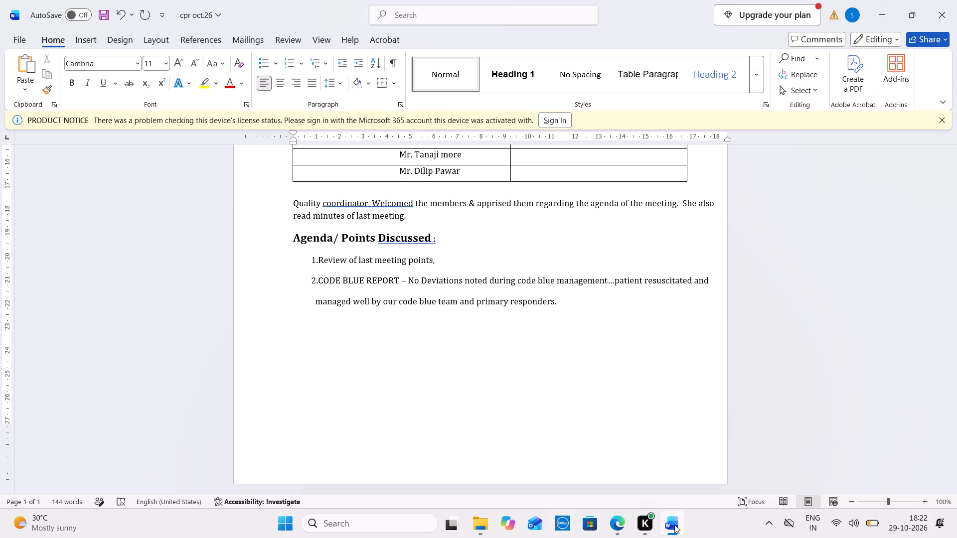
pyautogui.click(674, 525)
pyautogui.click(674, 525)
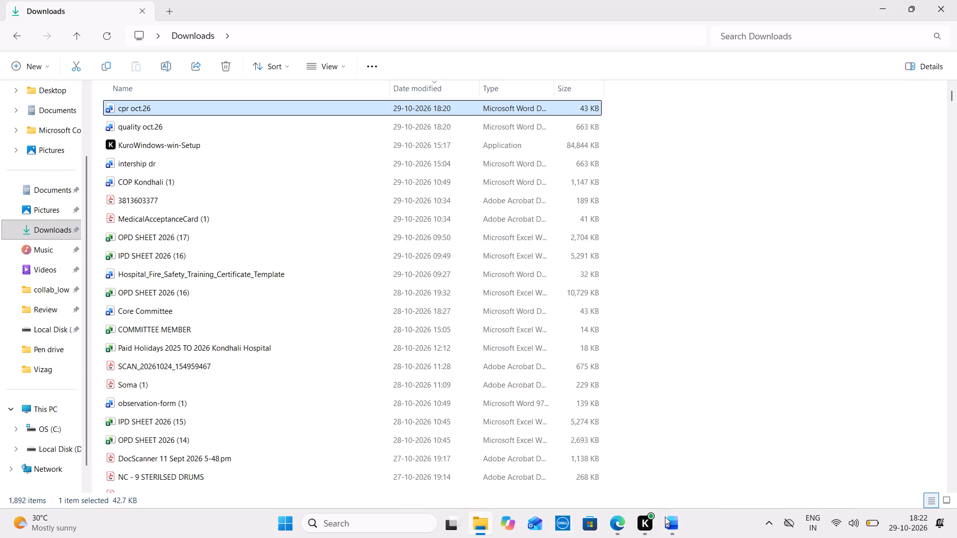
pyautogui.doubleClick(134, 128)
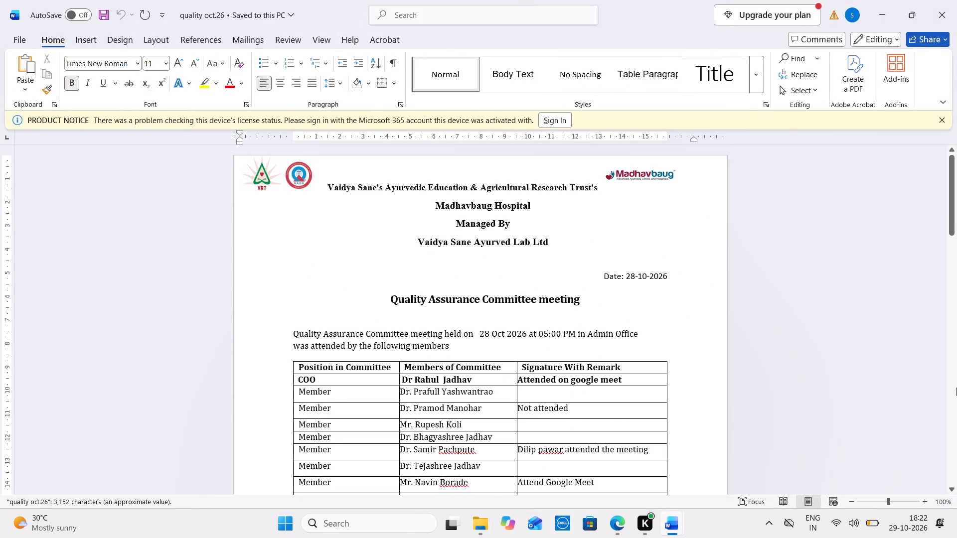
# Copy the quality coordinator's sign-off and CC lines from the end of quality oct.26 and paste them below the agenda points in cpr oct.26.
pyautogui.click(956, 388)
pyautogui.click(956, 388)
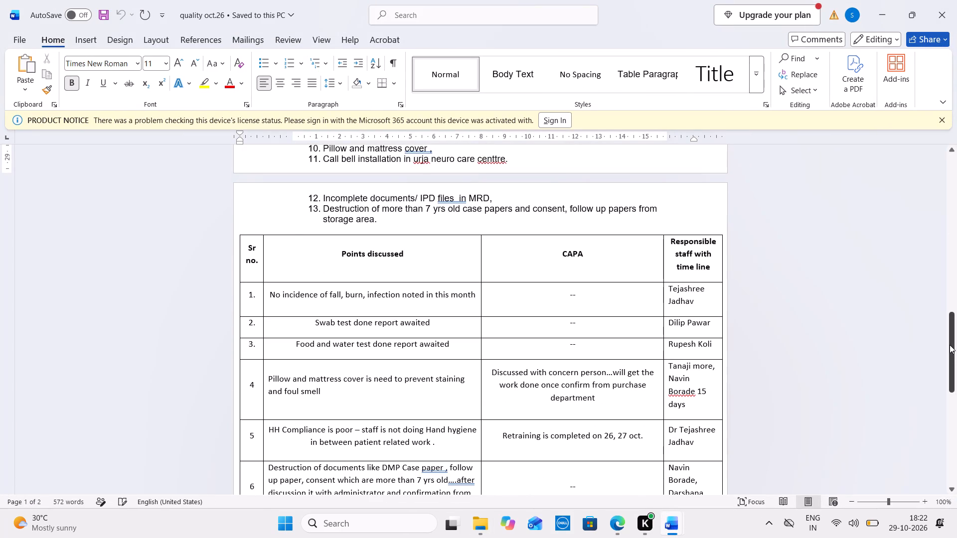
pyautogui.moveTo(950, 345); pyautogui.dragTo(956, 482)
pyautogui.moveTo(274, 355); pyautogui.dragTo(457, 392)
pyautogui.click(428, 395)
pyautogui.moveTo(428, 395); pyautogui.dragTo(258, 336)
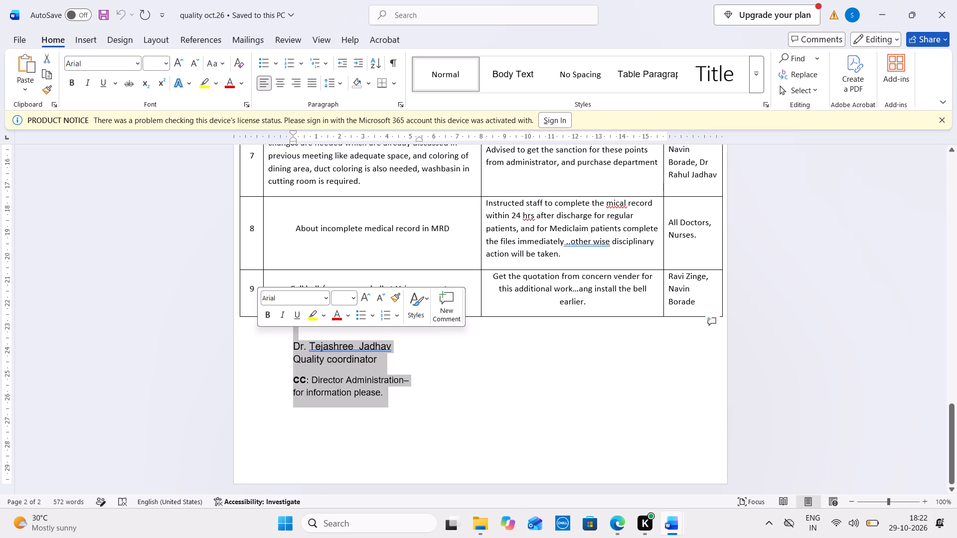
pyautogui.hotkey('ctrl', 'c')
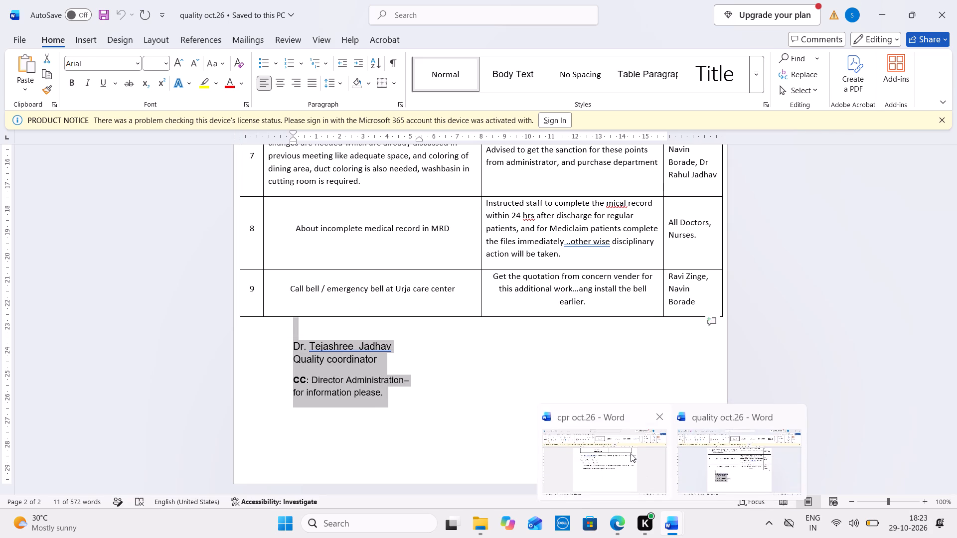
pyautogui.click(631, 453)
pyautogui.click(328, 384)
pyautogui.hotkey('ctrl', 'v')
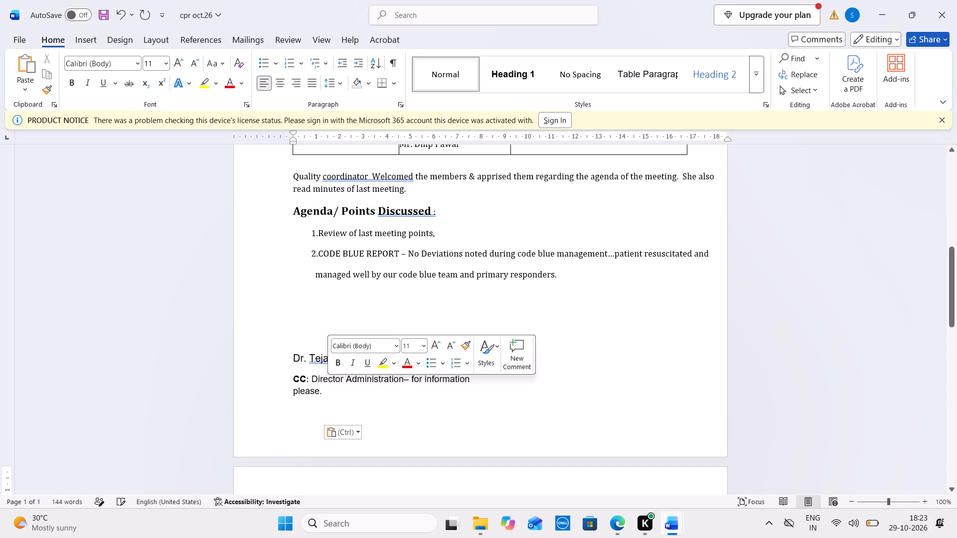
# Show the formatting marks and delete the empty trailing paragraph after the pasted CC lines.
pyautogui.click(392, 59)
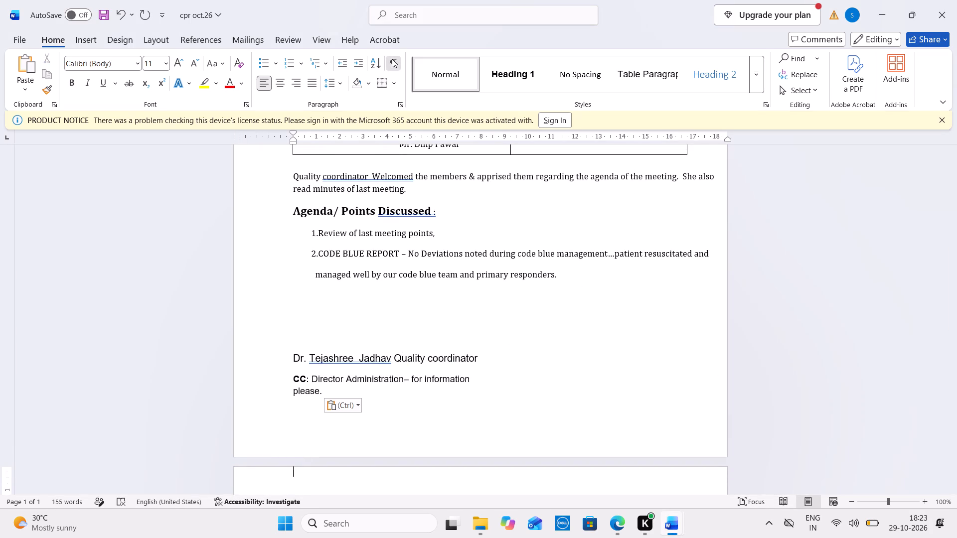
pyautogui.click(305, 476)
pyautogui.press('BackSpace')
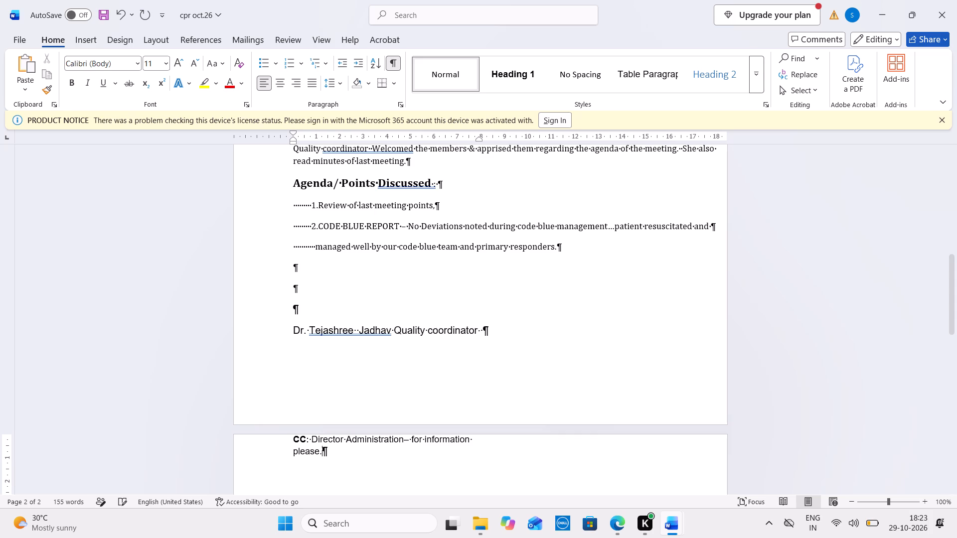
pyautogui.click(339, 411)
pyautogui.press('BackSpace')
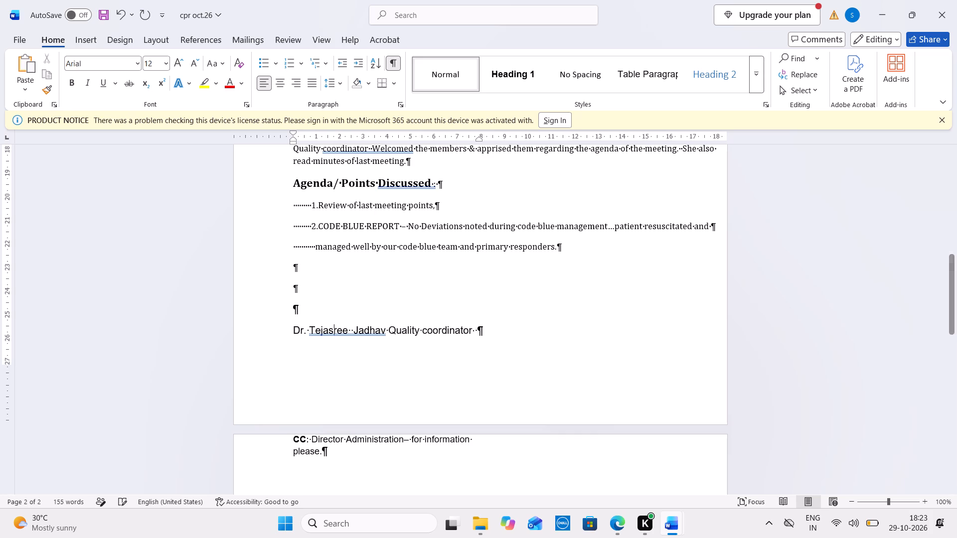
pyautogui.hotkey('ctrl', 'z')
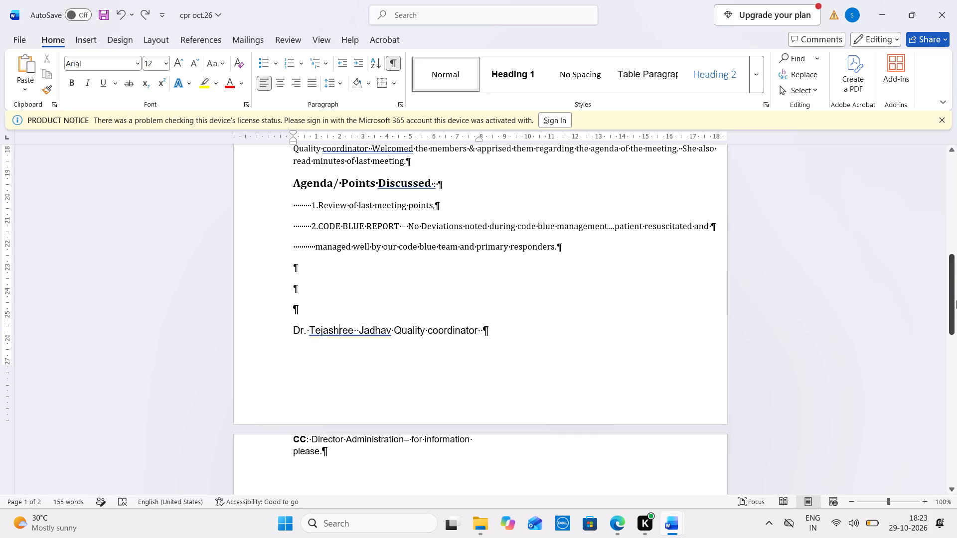
# Reduce the bottom page margin to fit the CC lines on the first page, and hide the formatting marks.
pyautogui.scroll(-2, 956, 300)
pyautogui.scroll(1, 956, 300)
pyautogui.scroll(-4, 956, 300)
pyautogui.scroll(1, 956, 300)
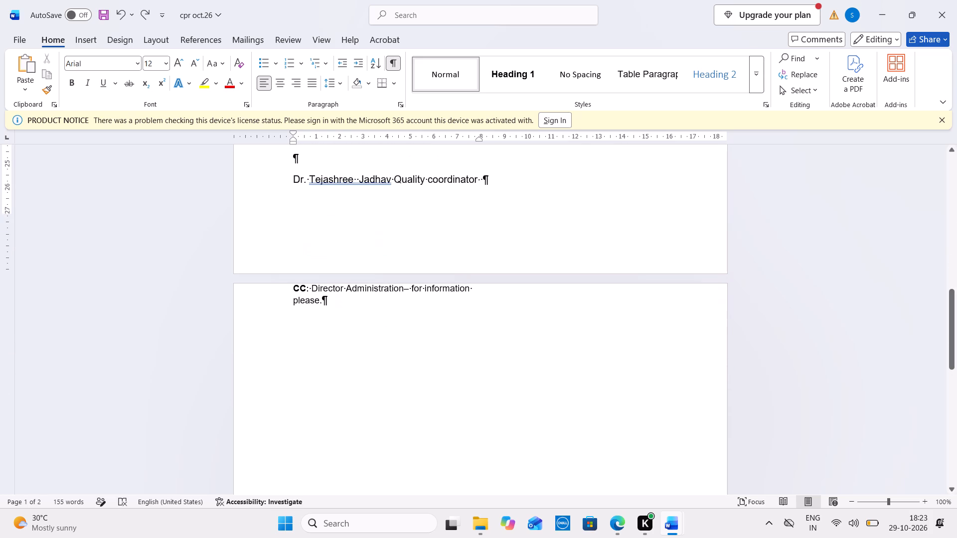
pyautogui.moveTo(6, 213); pyautogui.dragTo(8, 243)
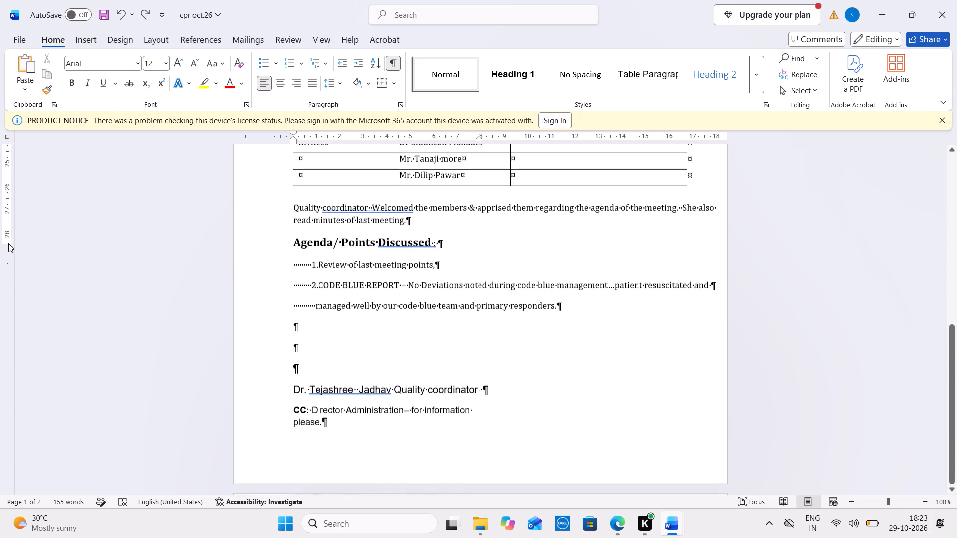
pyautogui.click(396, 63)
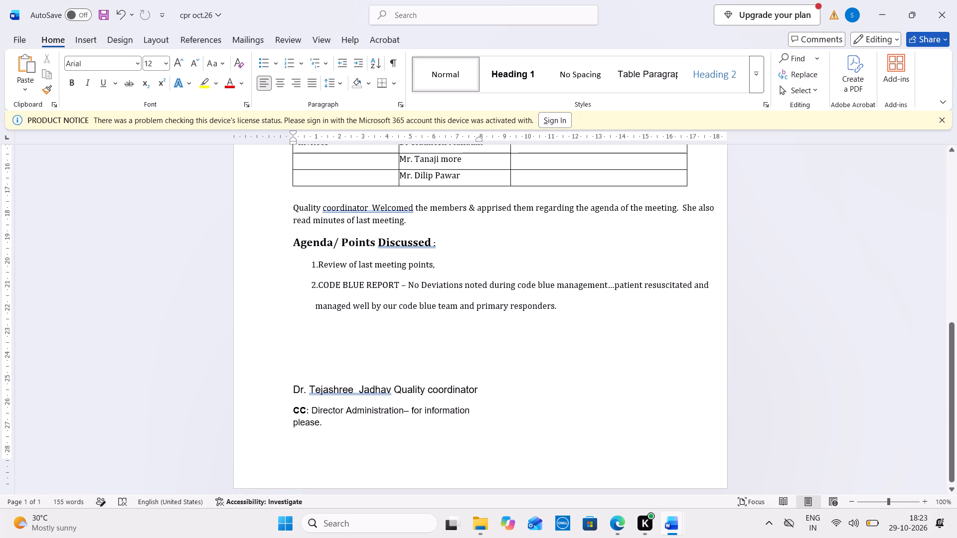
# Move "Quality coordinator" onto its own line below the coordinator's name in the sign-off.
pyautogui.click(396, 391)
pyautogui.press('Return')
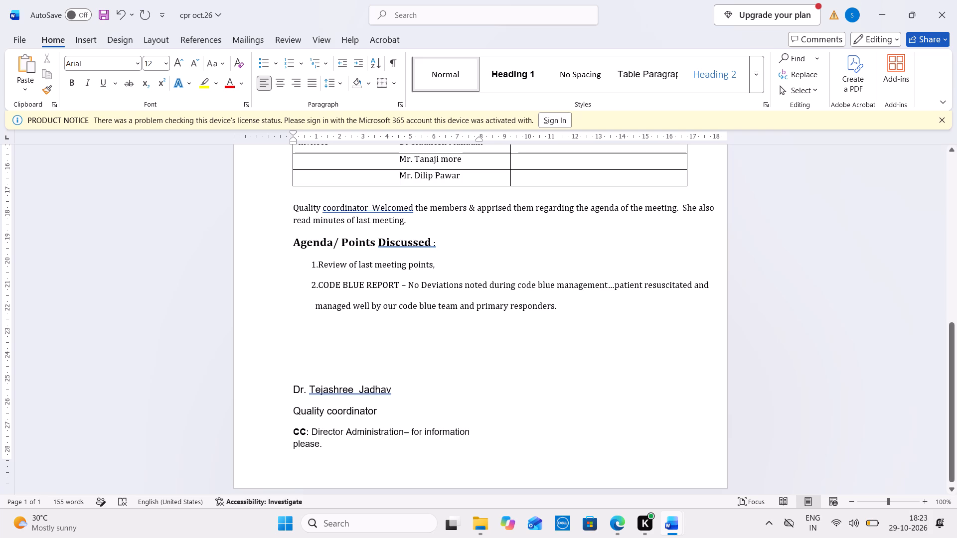
# Set the font of the whole document to Cambria.
pyautogui.click(320, 360)
pyautogui.hotkey('ctrl', 'a')
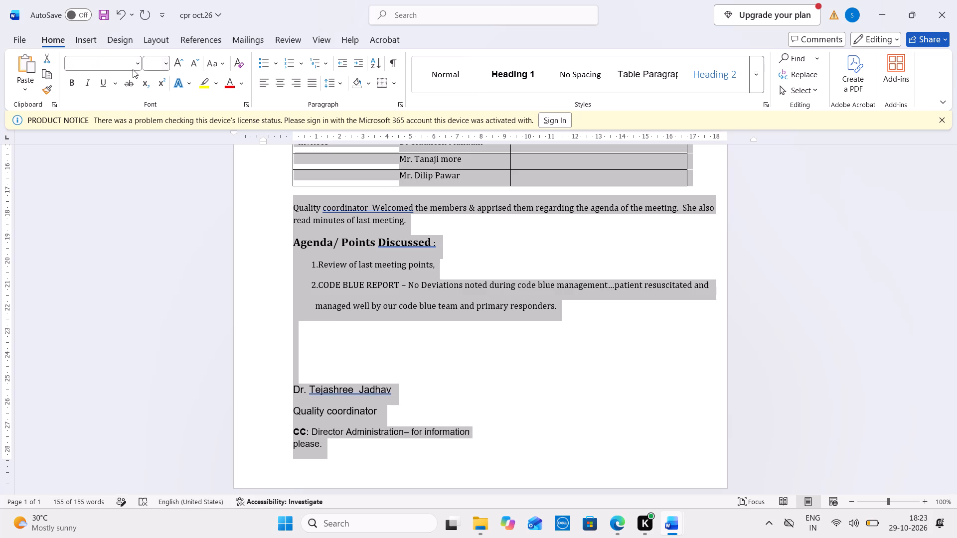
pyautogui.click(140, 64)
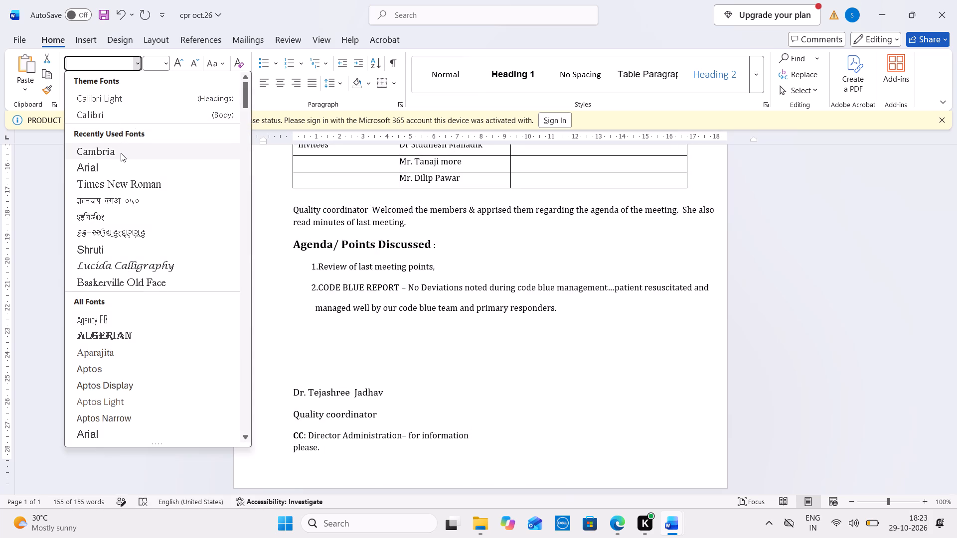
pyautogui.click(121, 153)
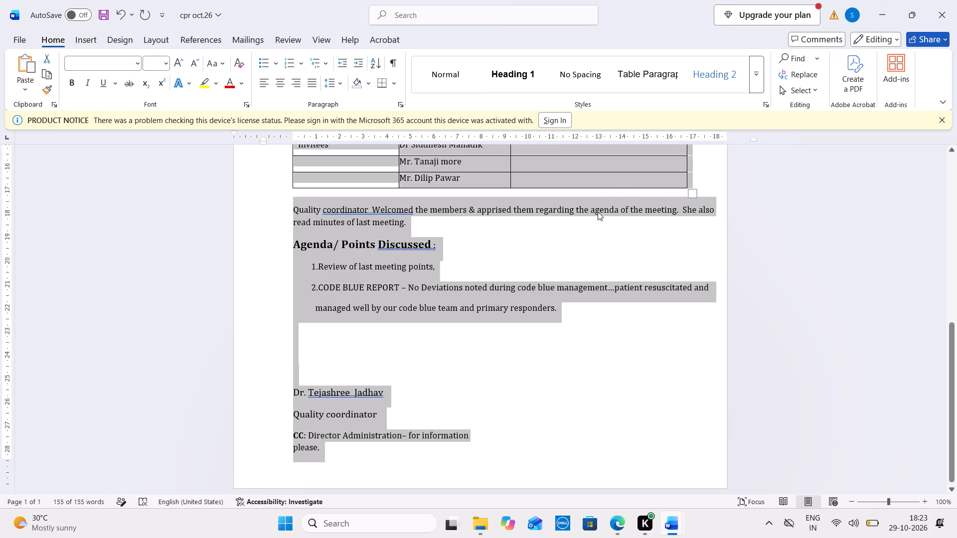
# Save the cpr oct.26 document and close it.
pyautogui.hotkey('ctrl', 's')
pyautogui.click(956, 0)
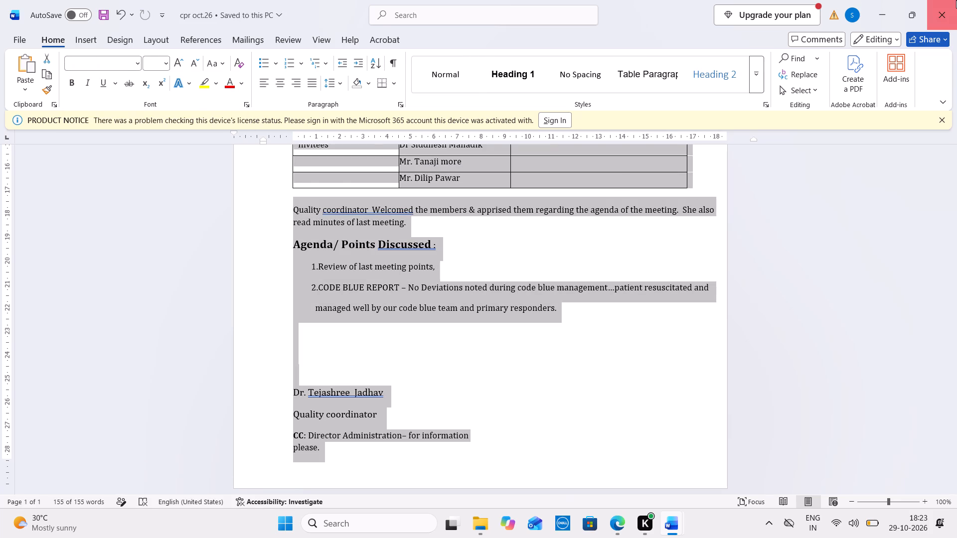
# Set the font of the whole quality oct.26 document to Cambria.
pyautogui.hotkey('ctrl', 'a')
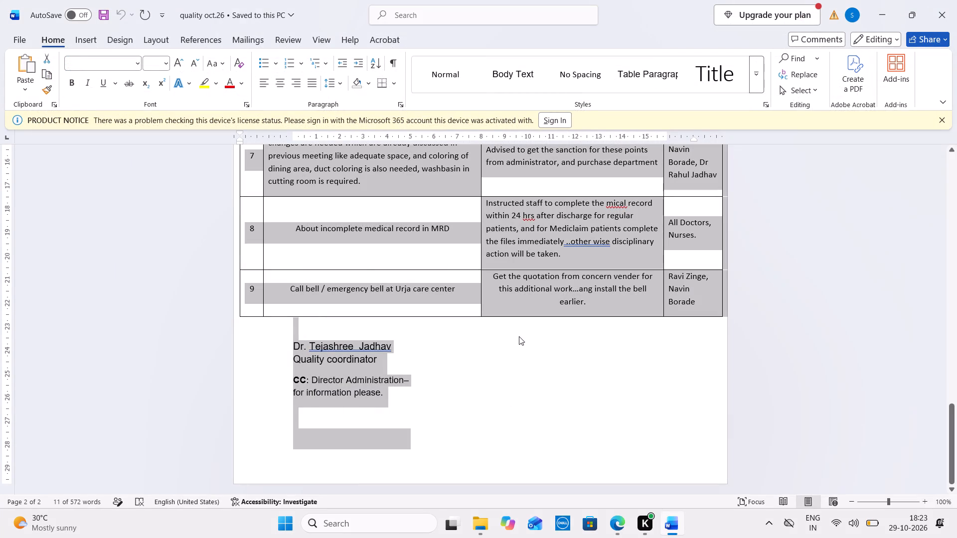
pyautogui.click(135, 62)
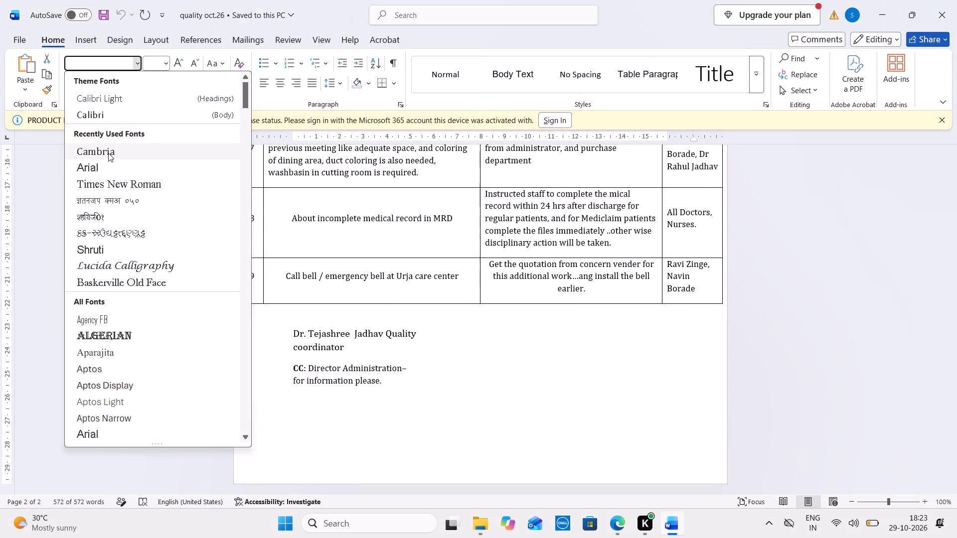
pyautogui.click(108, 153)
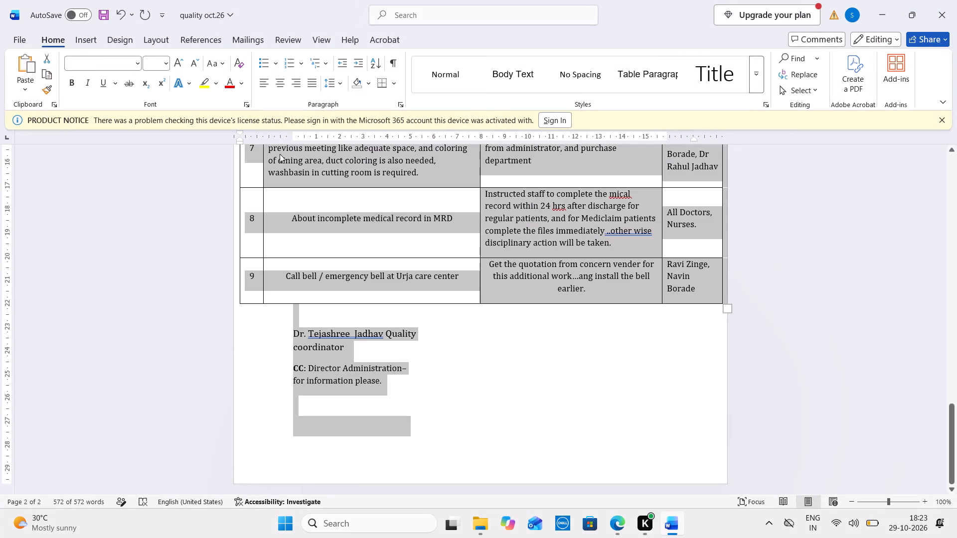
pyautogui.click(139, 65)
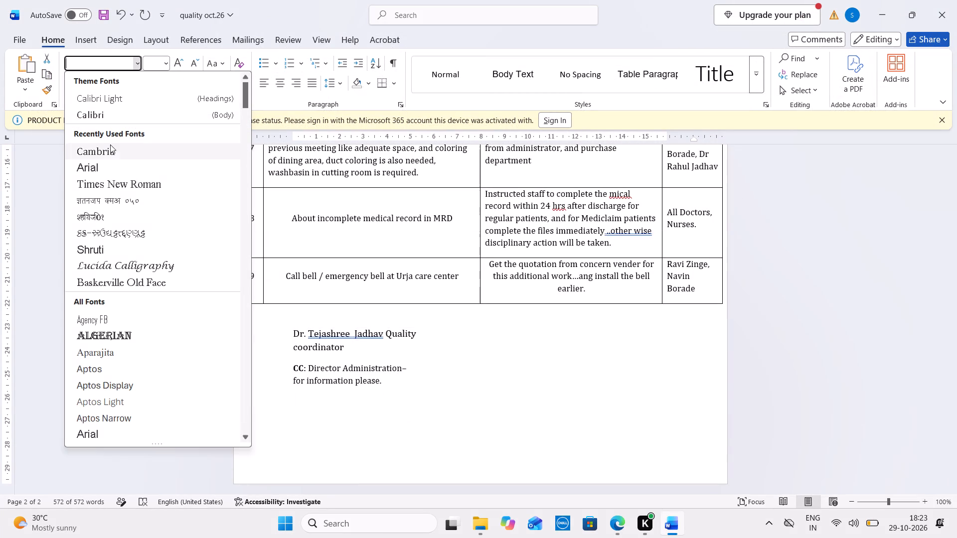
pyautogui.click(112, 150)
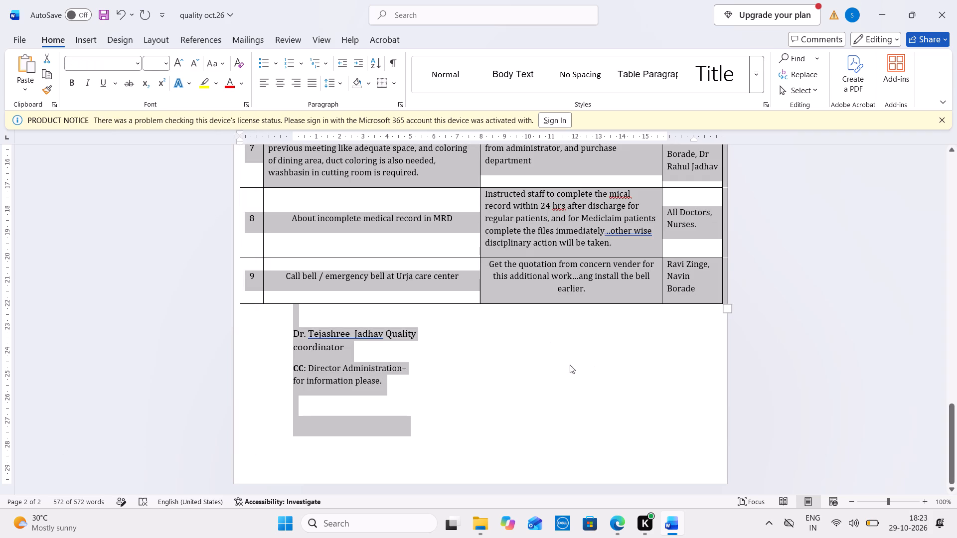
# Move "Quality coordinator" onto its own line below the coordinator's name in the sign-off.
pyautogui.click(386, 325)
pyautogui.click(388, 332)
pyautogui.press('Return')
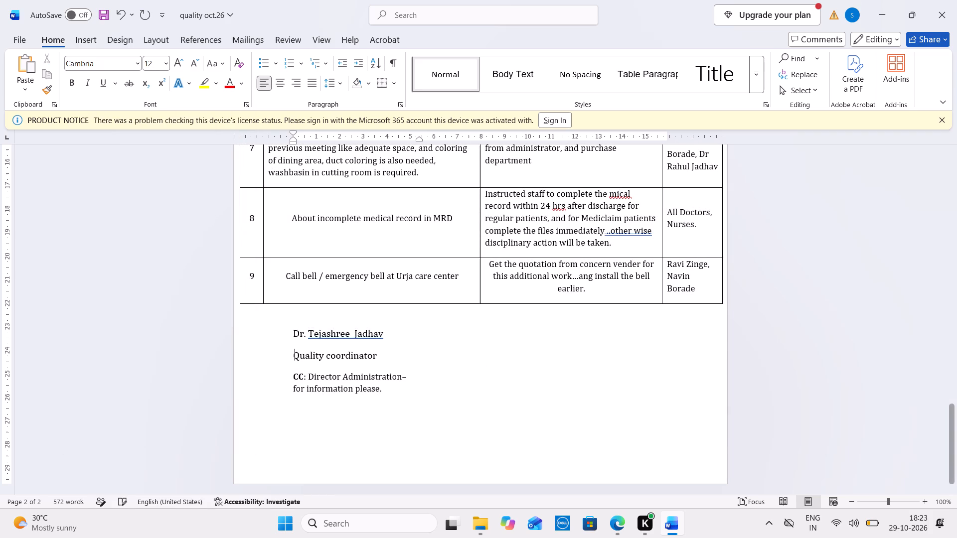
# Close the quality oct.26 document, saving its changes to the Downloads folder.
pyautogui.moveTo(948, 452); pyautogui.dragTo(956, 379)
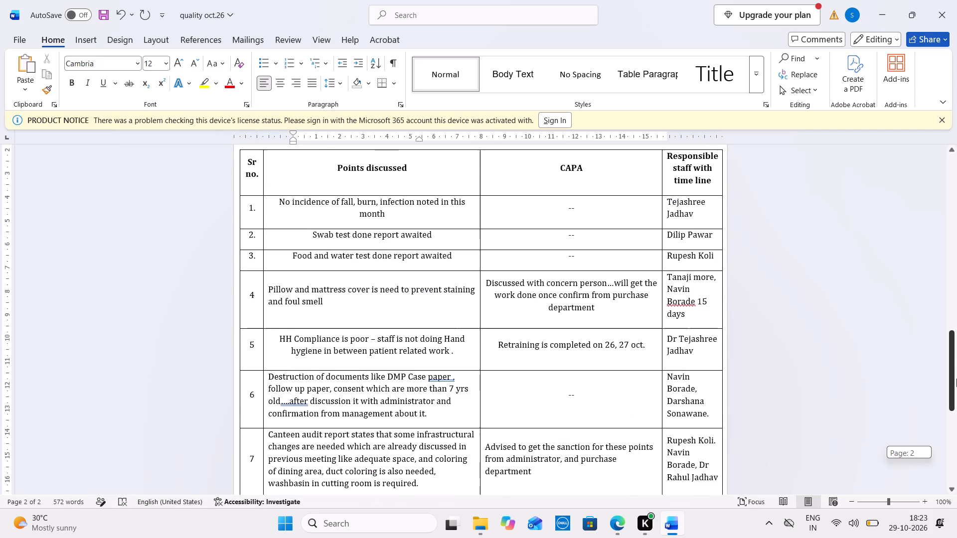
pyautogui.moveTo(956, 379); pyautogui.dragTo(956, 179)
pyautogui.click(956, 0)
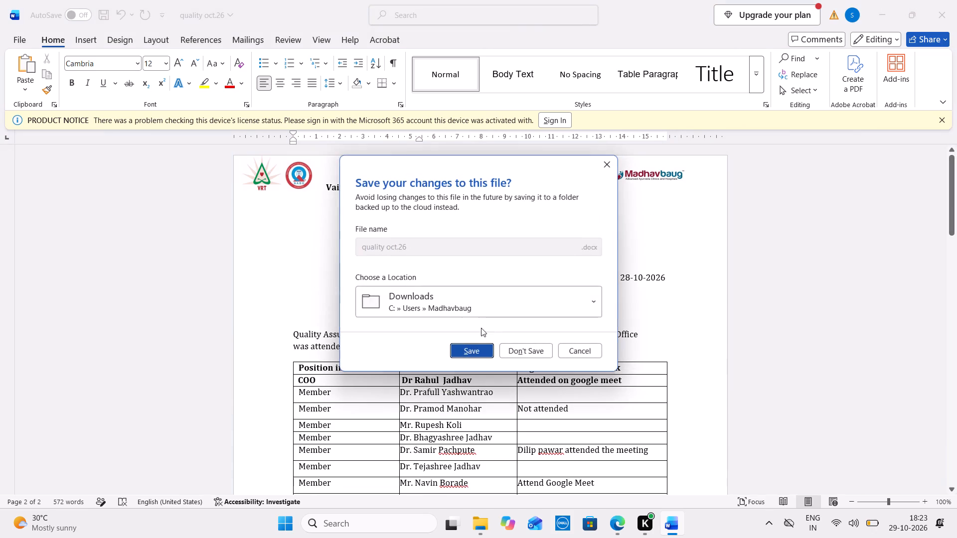
pyautogui.click(468, 351)
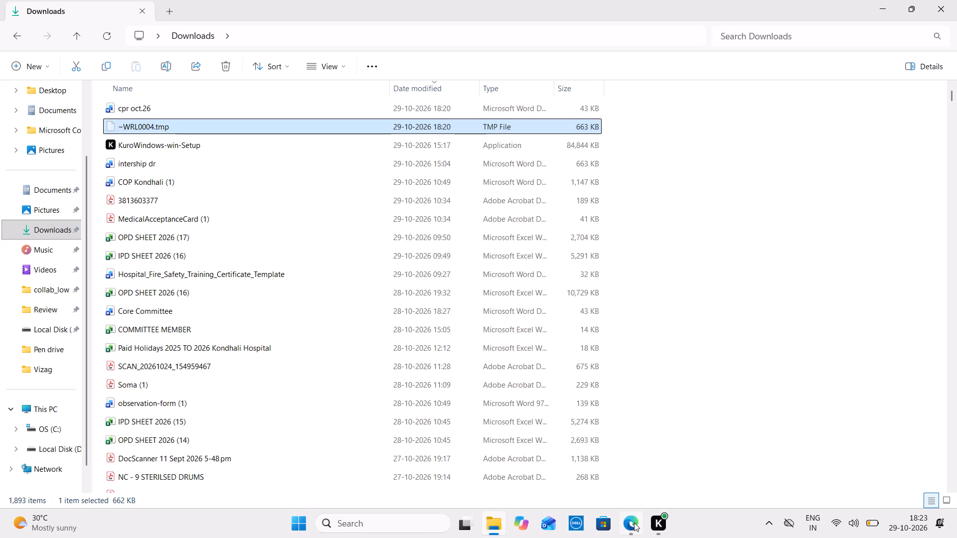